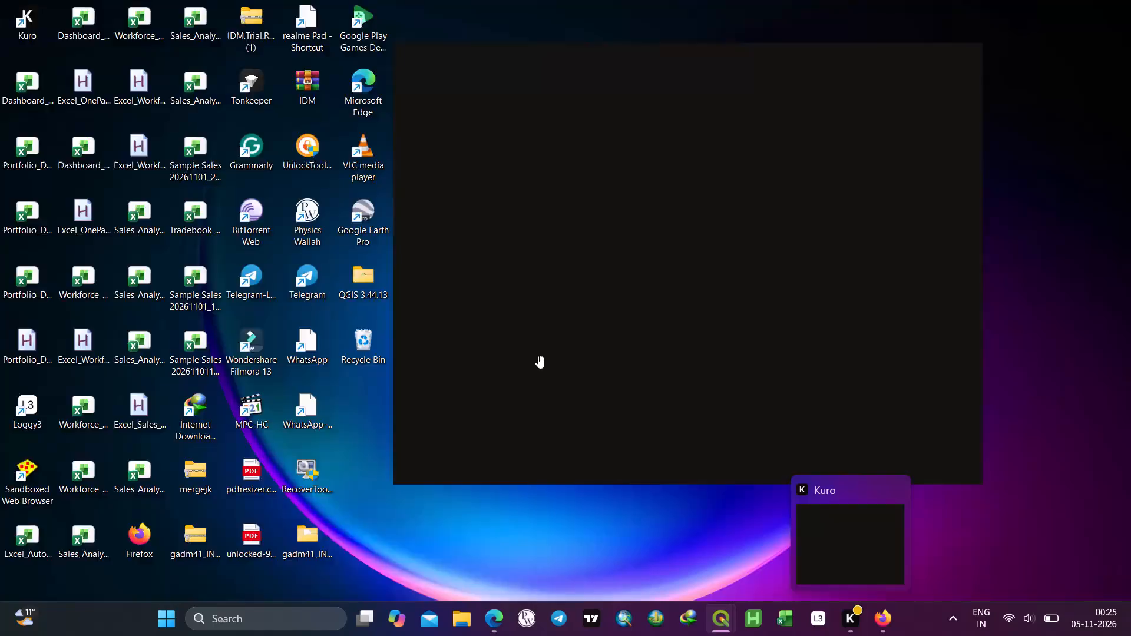
Examine the satellite imagery around the valley ringed by snowy mountains, and close the completed DEM Downloader dialog.
scroll(368, 340, "down", 11)
scroll(368, 340, "up", 1)
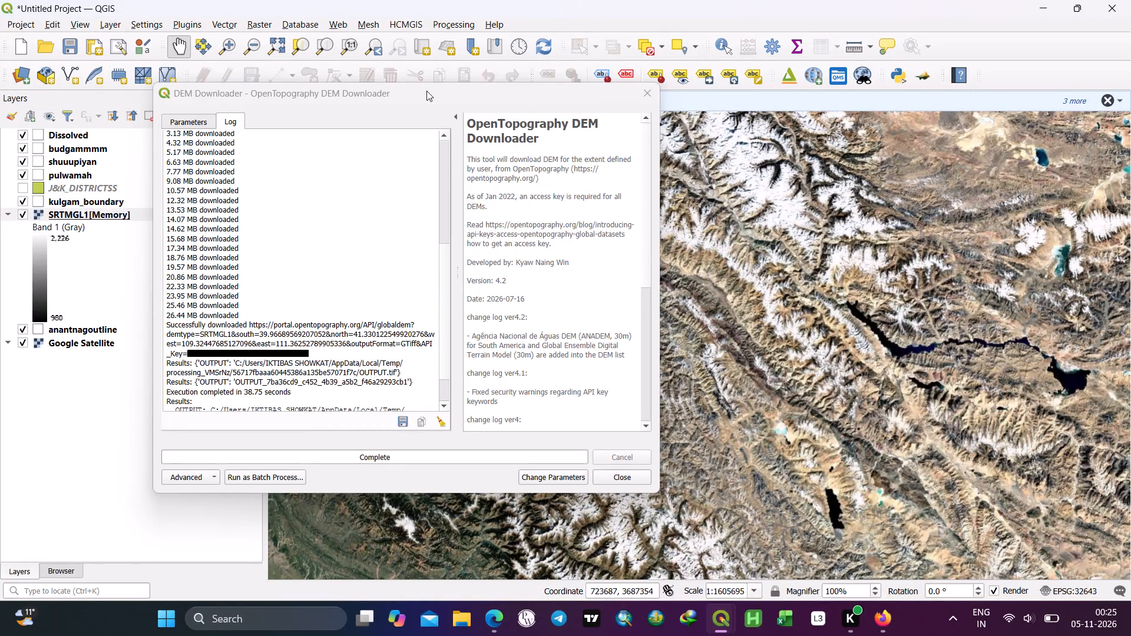
left_click_drag(424, 94, 575, 128)
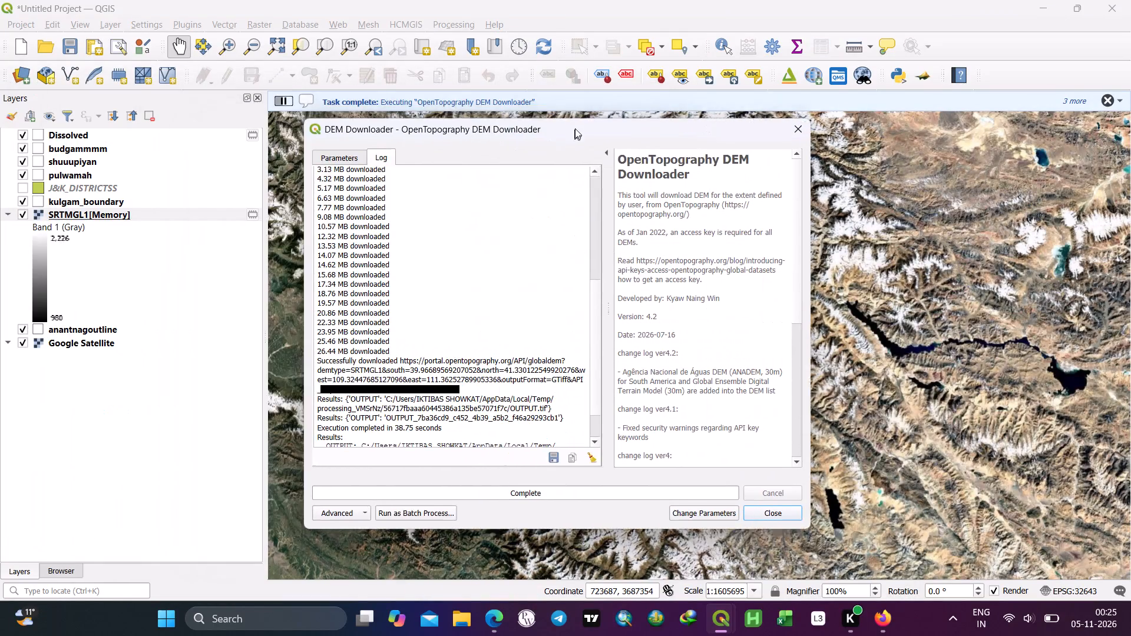
left_click_drag(575, 128, 416, 74)
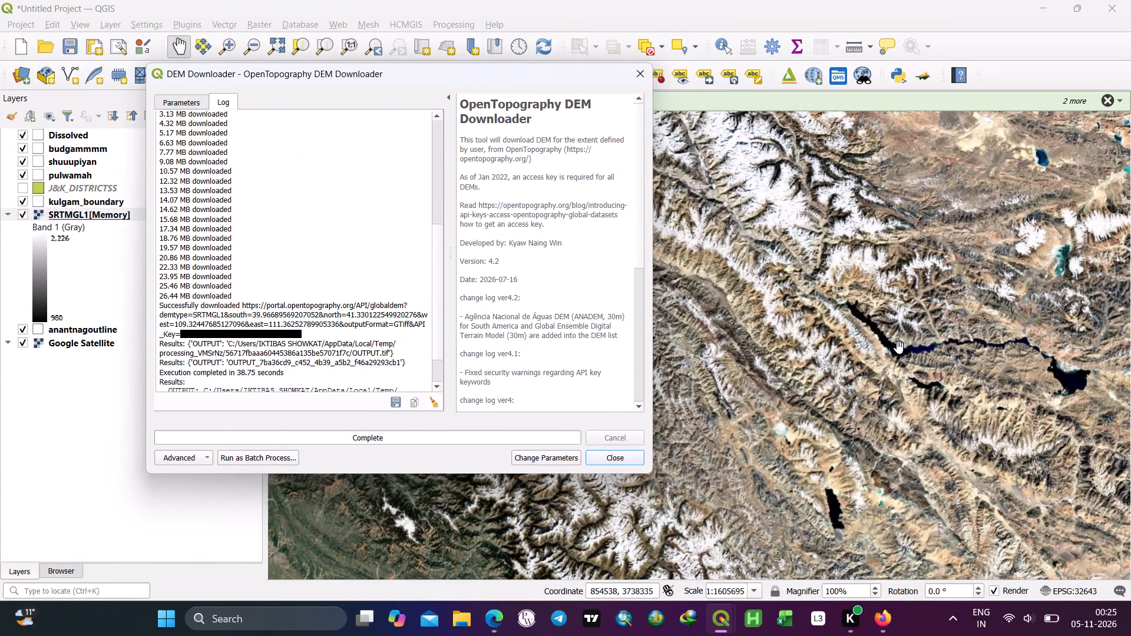
scroll(851, 353, "down", 3)
scroll(808, 365, "up", 1)
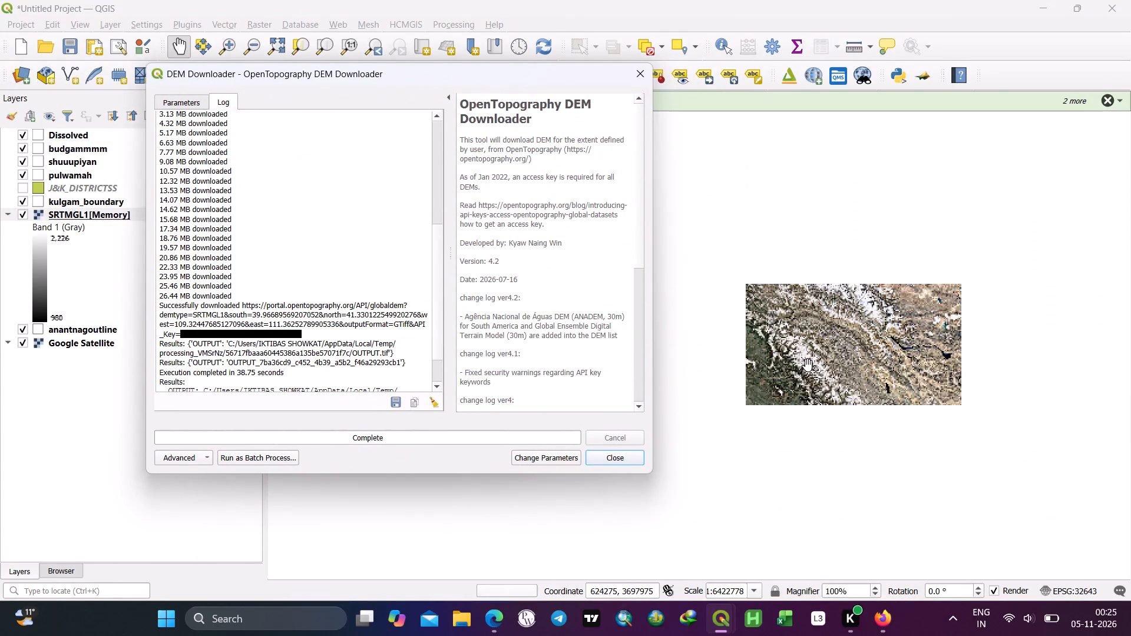
scroll(793, 369, "up", 1)
left_click_drag(778, 380, 786, 378)
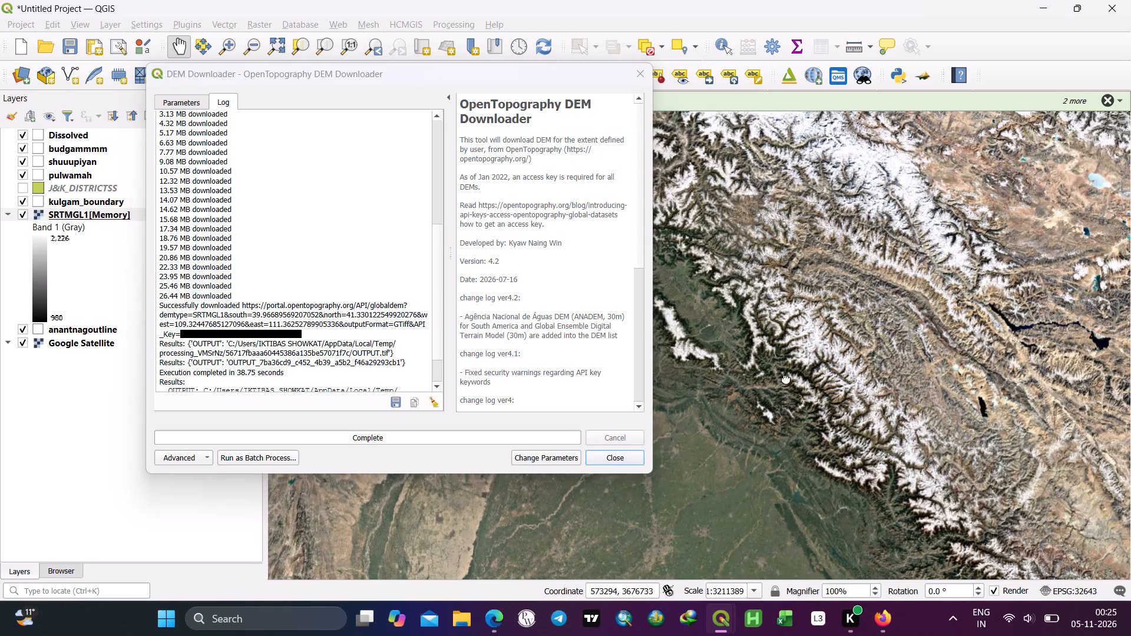
left_click_drag(786, 378, 921, 386)
scroll(846, 296, "up", 2)
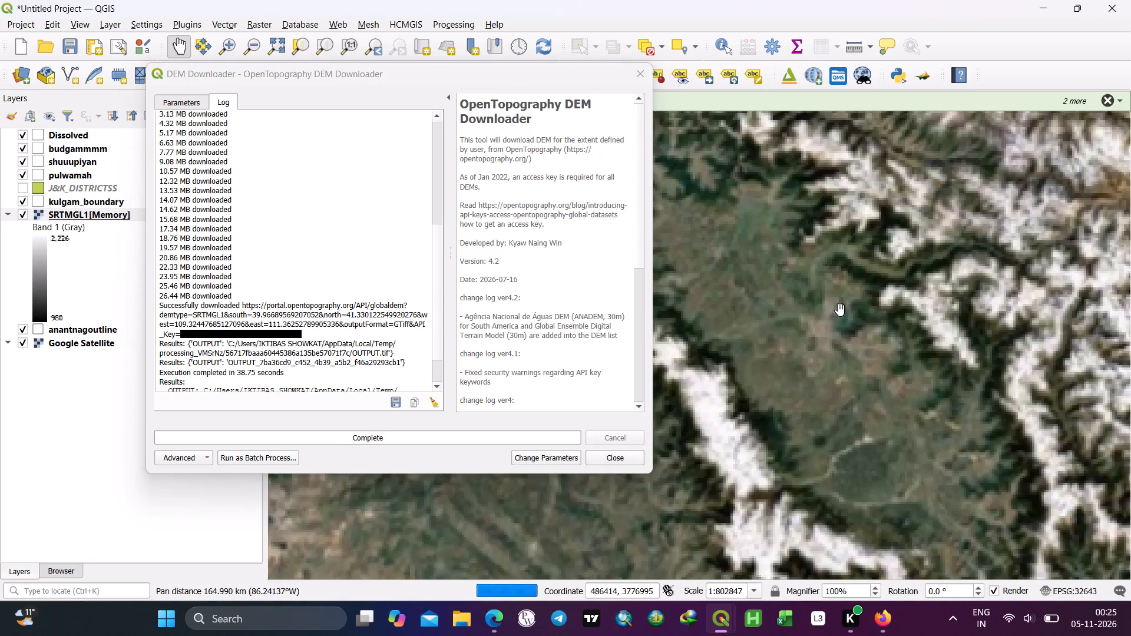
left_click_drag(833, 332, 872, 332)
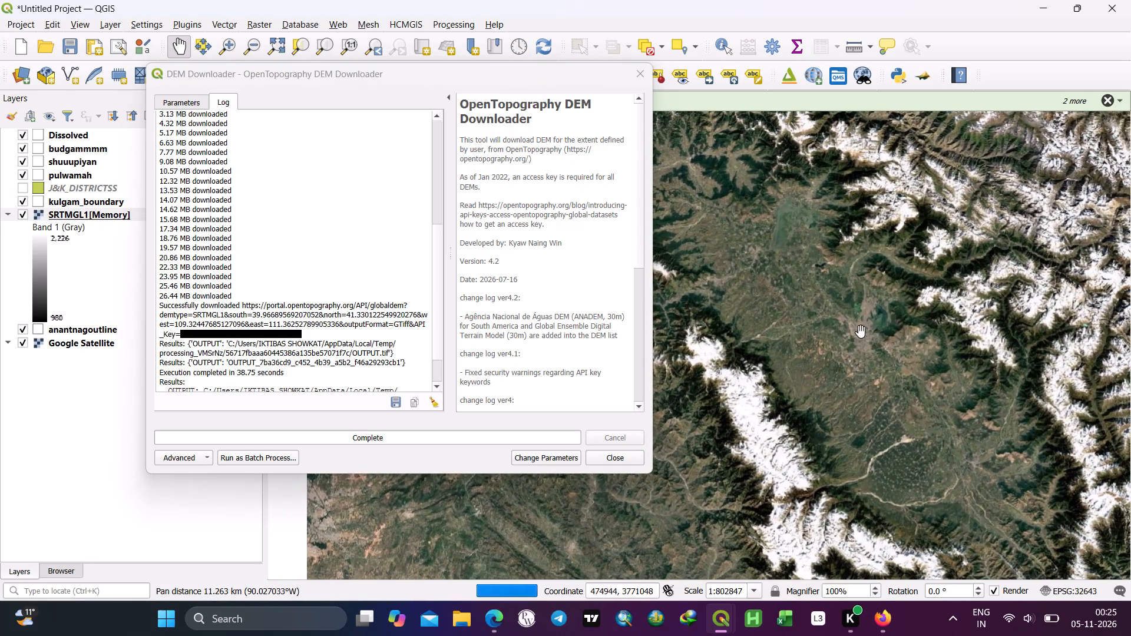
scroll(845, 329, "up", 2)
scroll(845, 329, "down", 2)
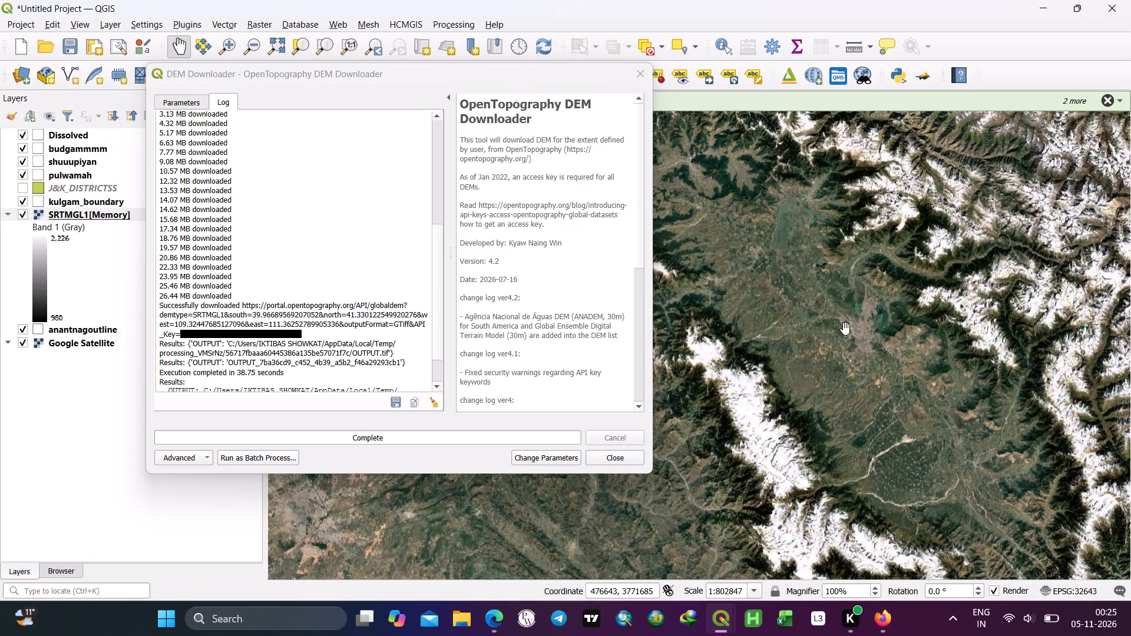
left_click(613, 458)
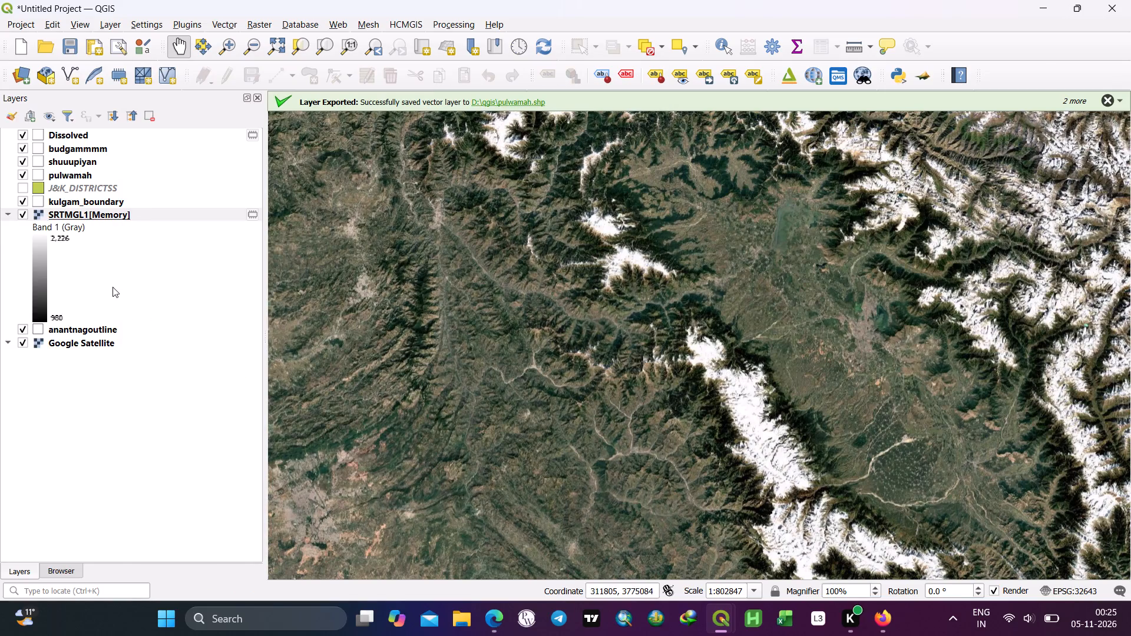
Move the SRTMGL1[Memory] raster layer to the top of the layer order, above the Dissolved layer.
left_click_drag(90, 211, 67, 147)
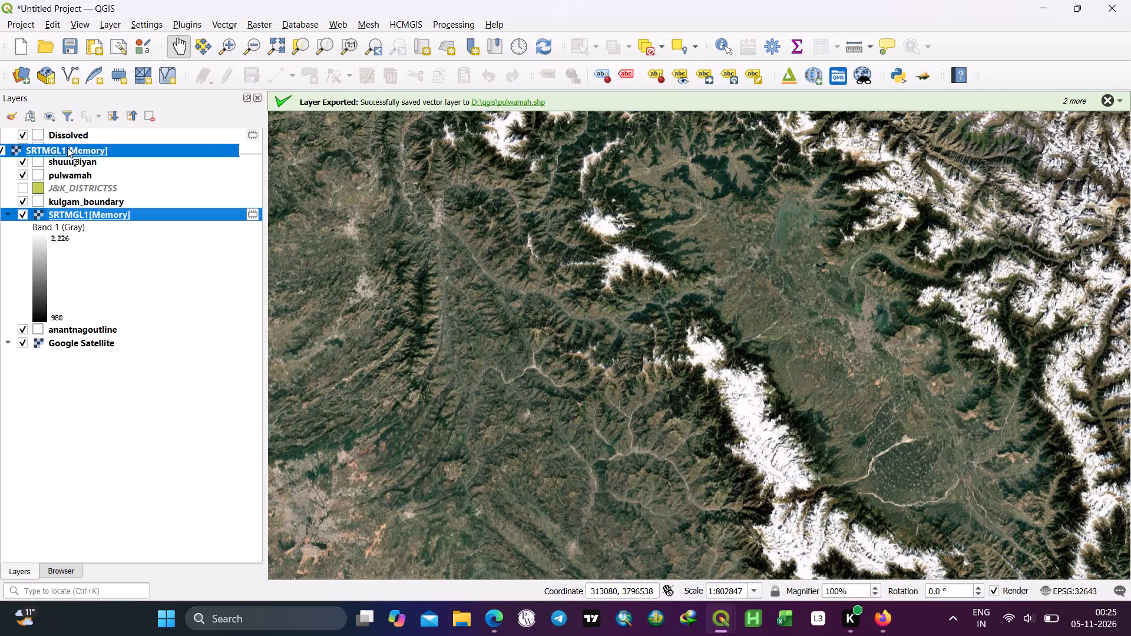
left_click_drag(67, 147, 77, 130)
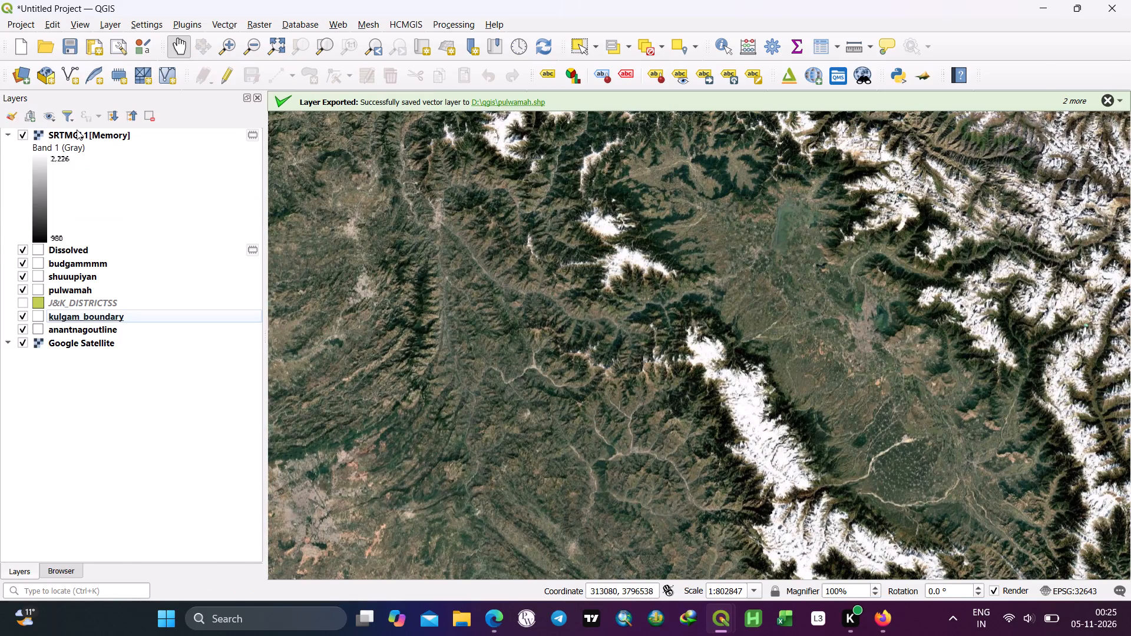
Check the SRTMGL1[Memory] raster on the map by switching its visibility off and back on.
scroll(747, 344, "down", 1)
left_click_drag(766, 343, 660, 347)
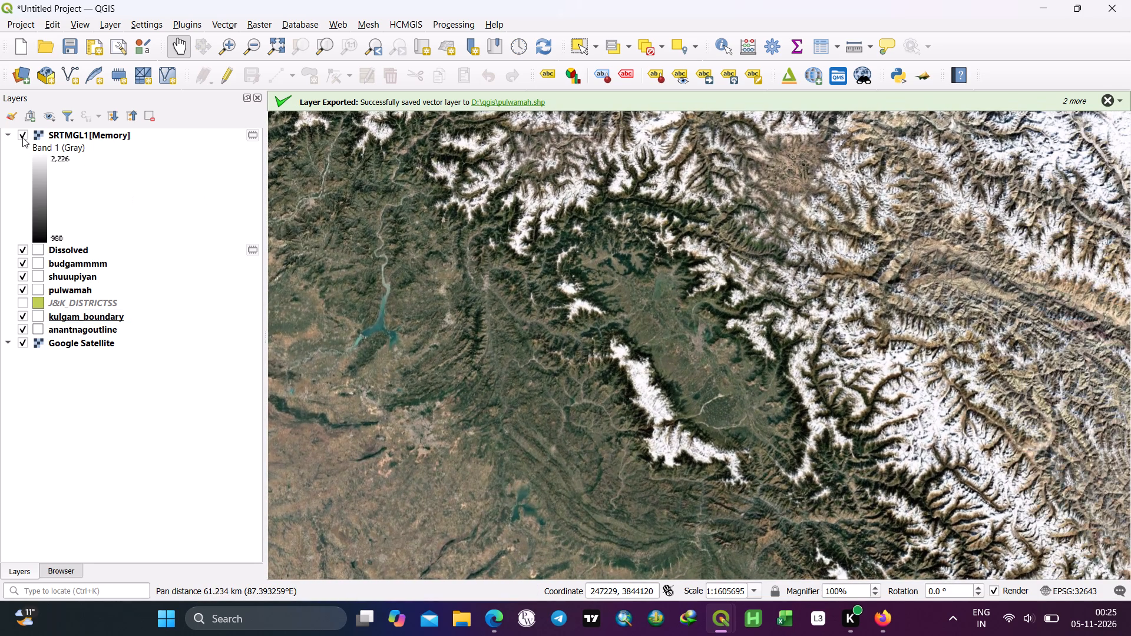
left_click(22, 136)
left_click(22, 136)
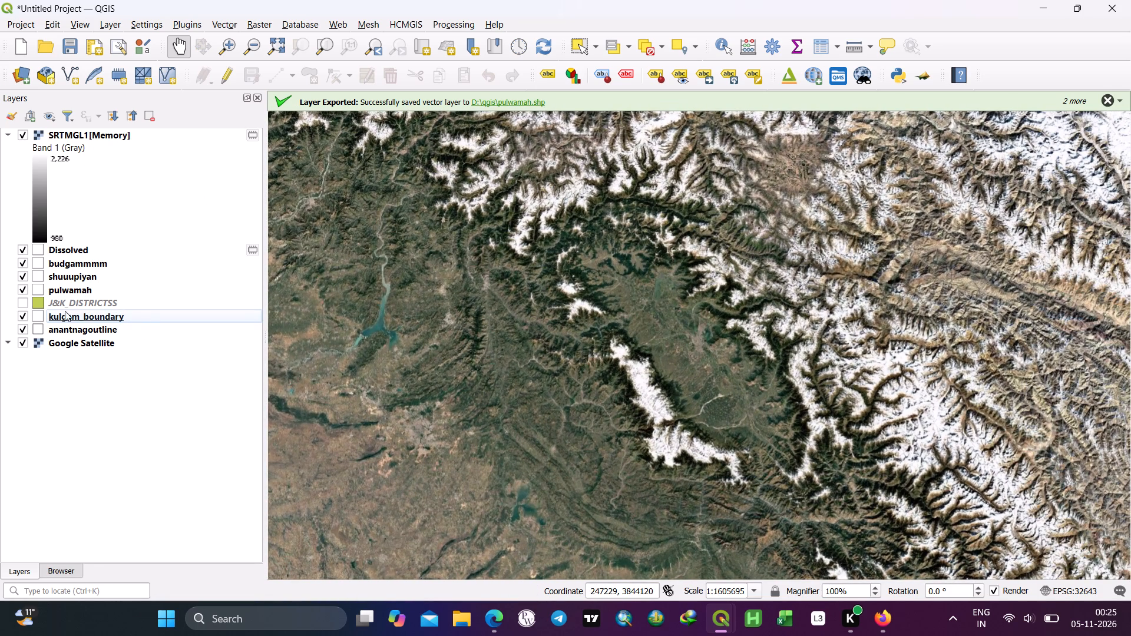
Set the Dissolved layer's overall rendering opacity to 100% in its symbology and apply it.
right_click(59, 249)
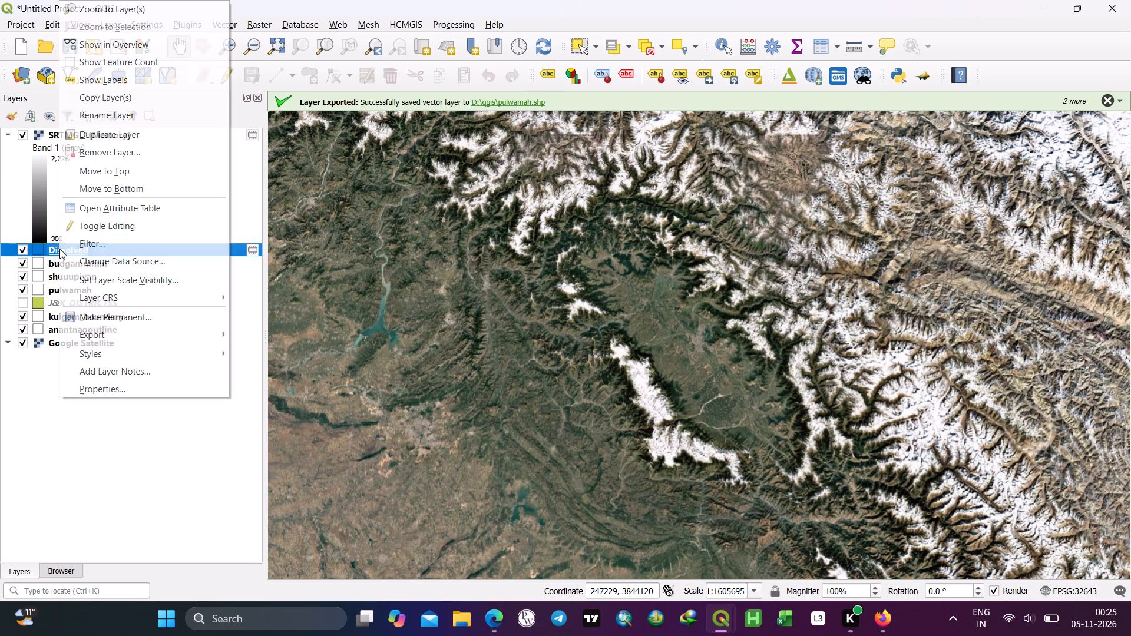
left_click(114, 385)
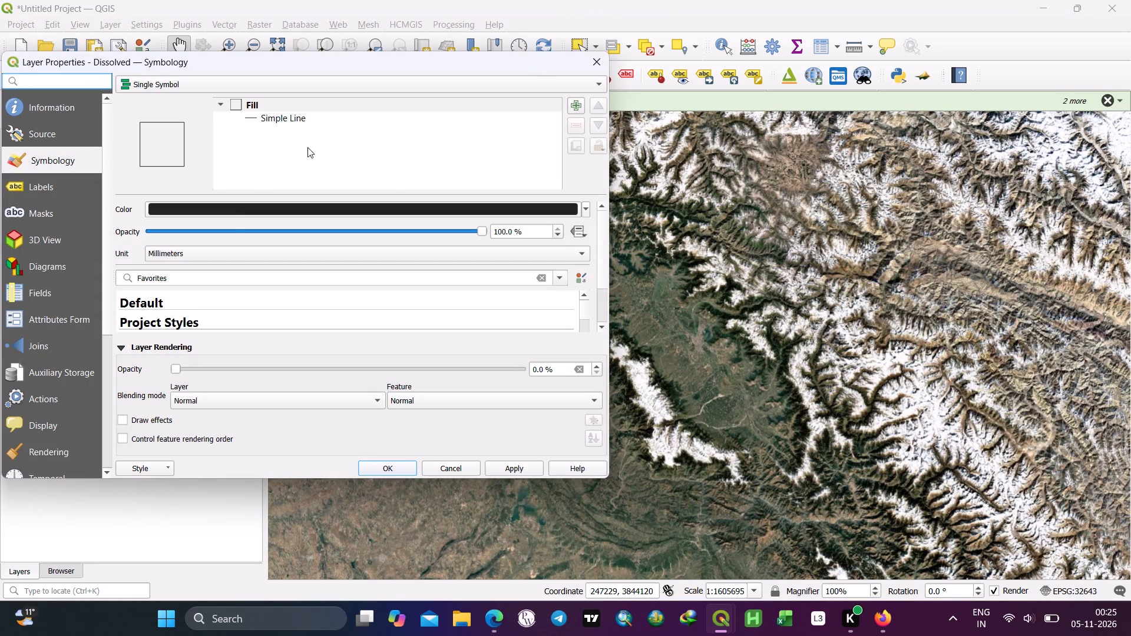
left_click(286, 117)
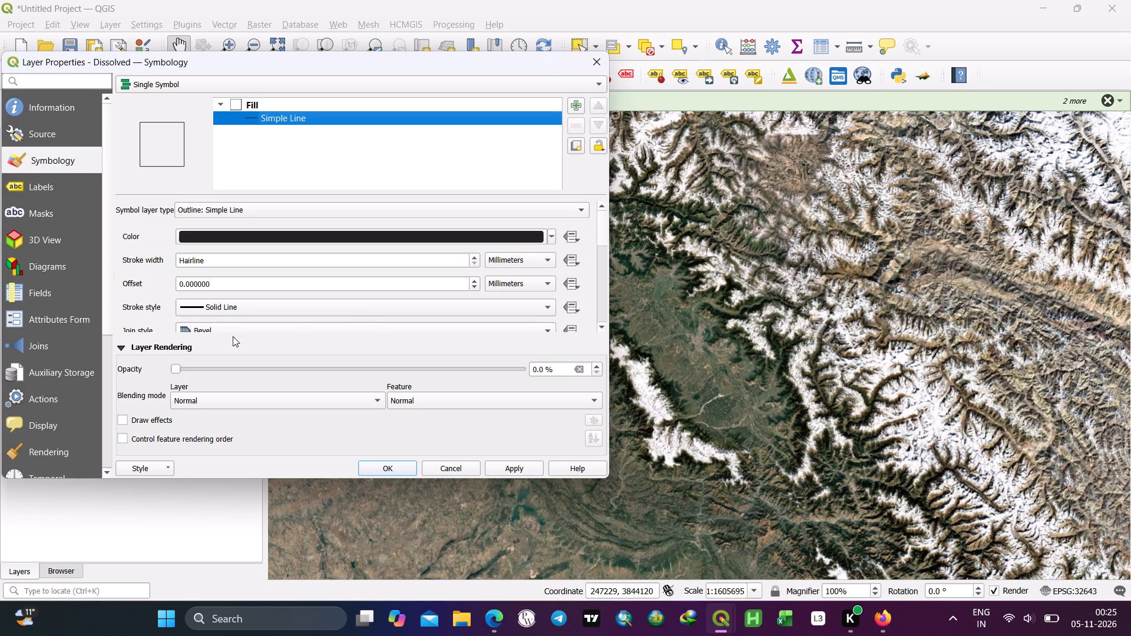
left_click_drag(178, 369, 336, 387)
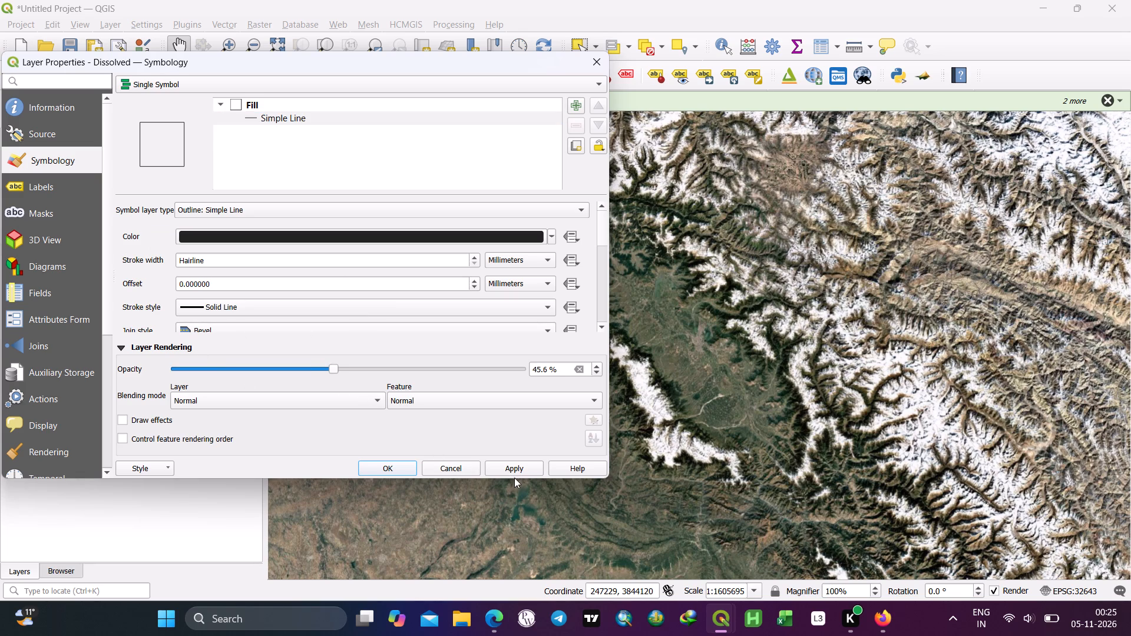
left_click(515, 476)
left_click(513, 468)
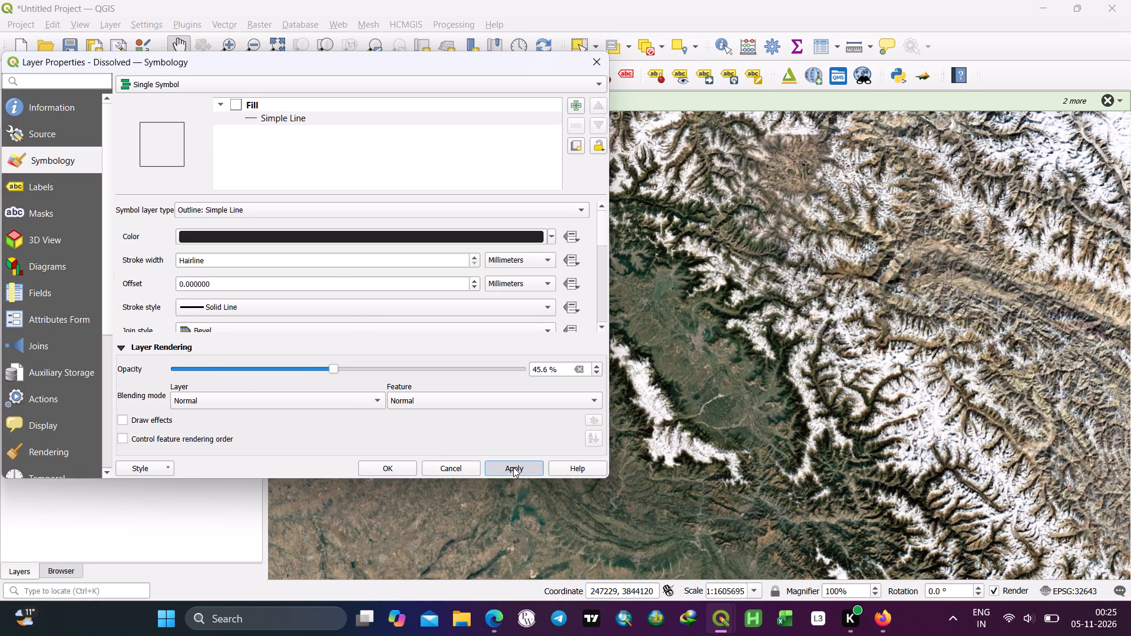
triple_click(513, 467)
left_click_drag(333, 367, 481, 379)
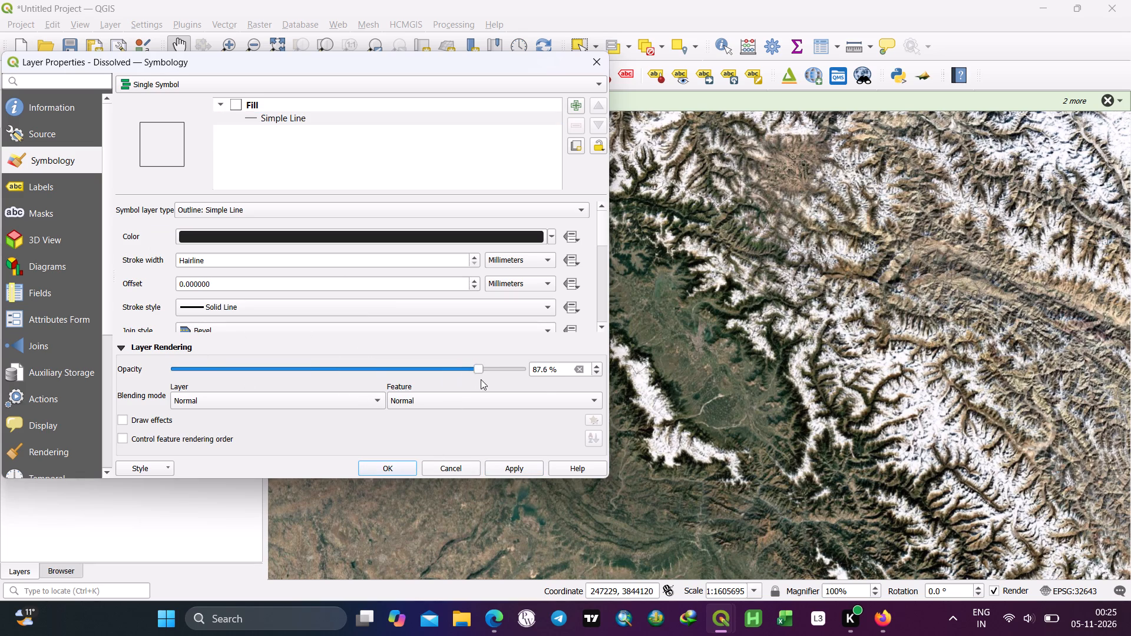
left_click_drag(481, 379, 544, 384)
left_click(509, 468)
triple_click(509, 468)
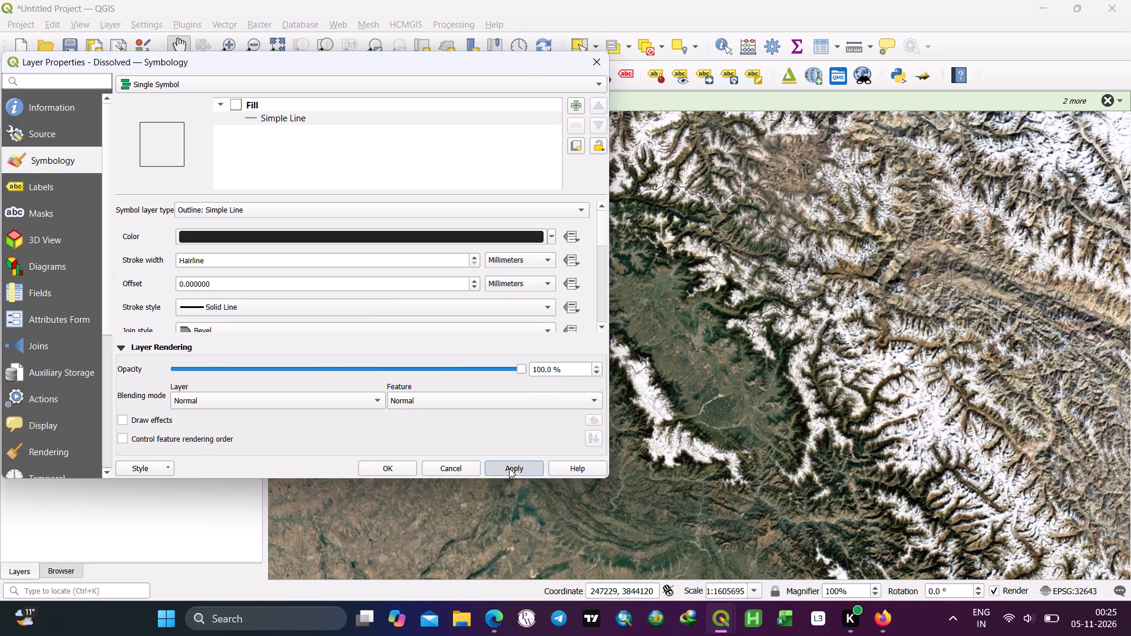
left_click(384, 469)
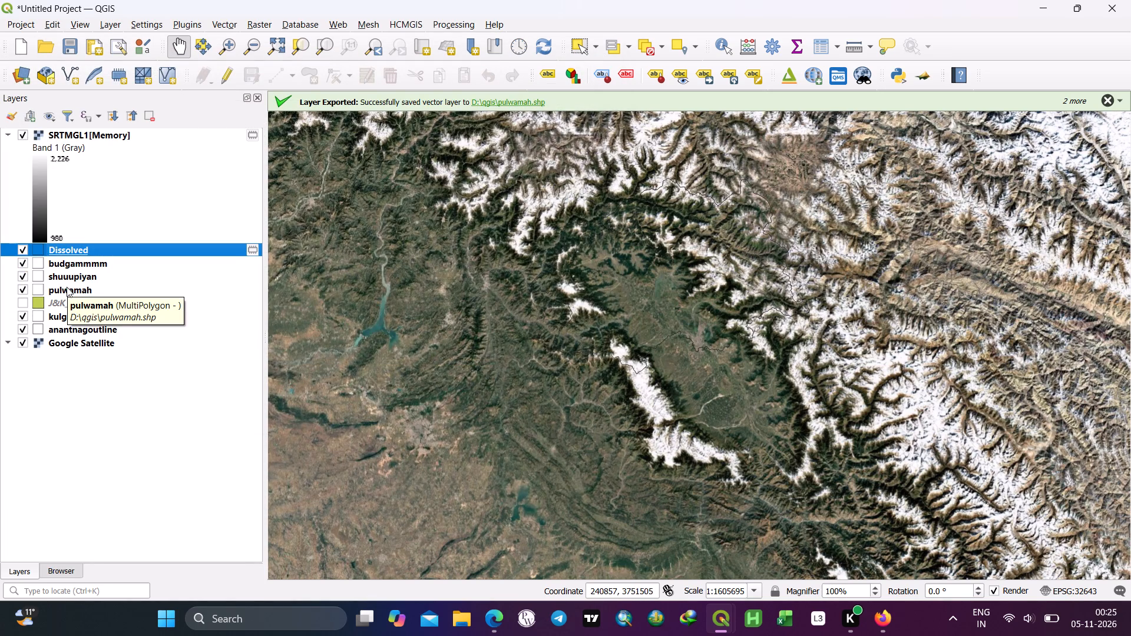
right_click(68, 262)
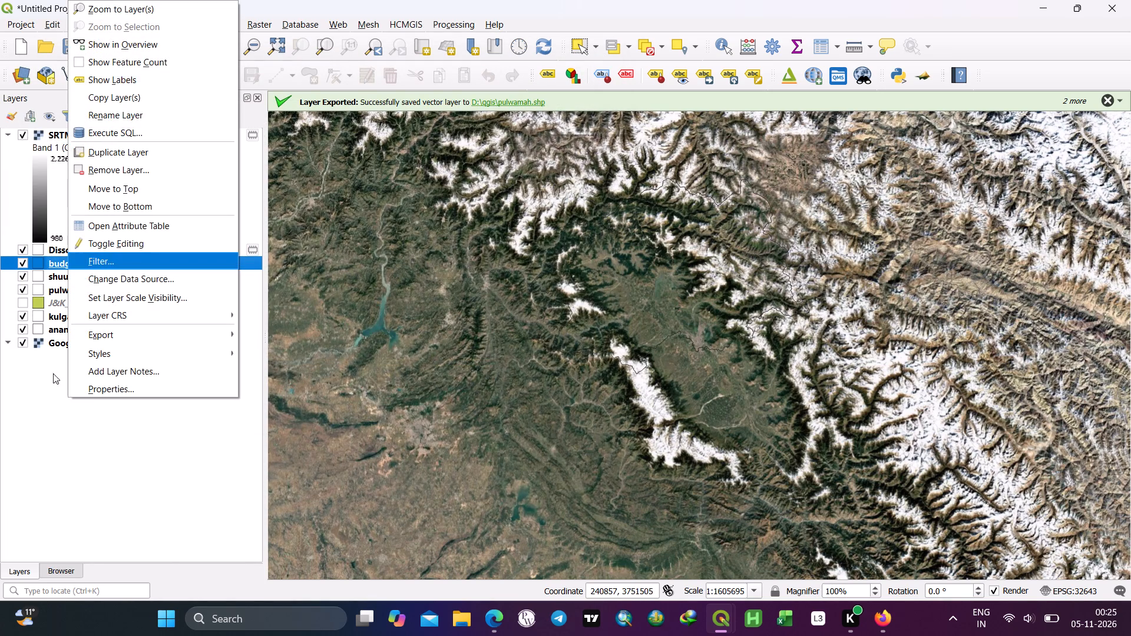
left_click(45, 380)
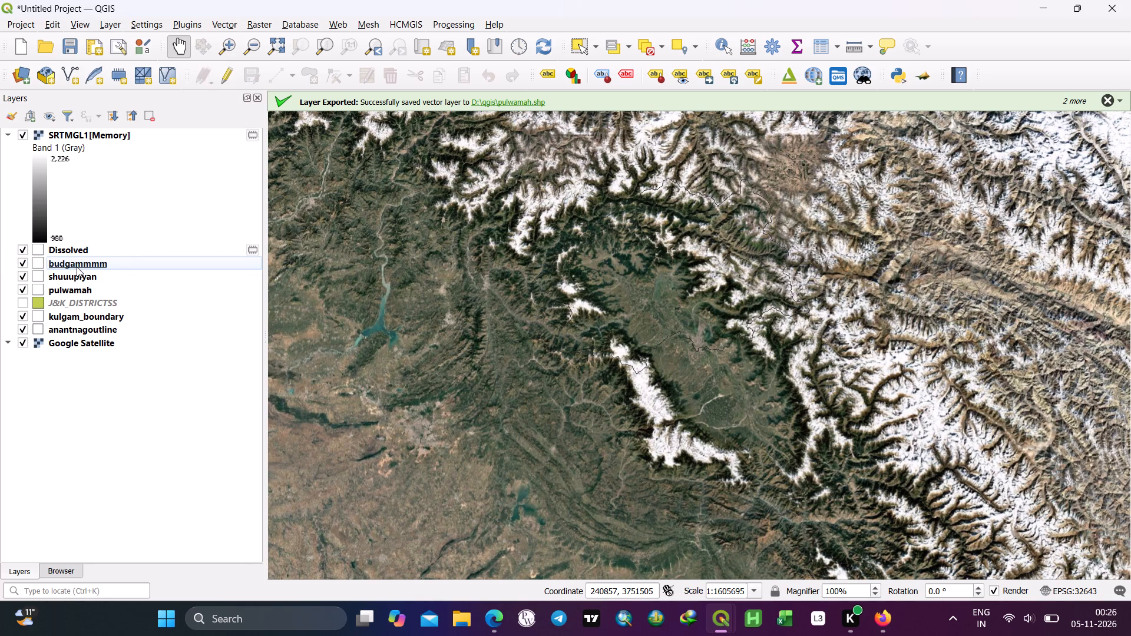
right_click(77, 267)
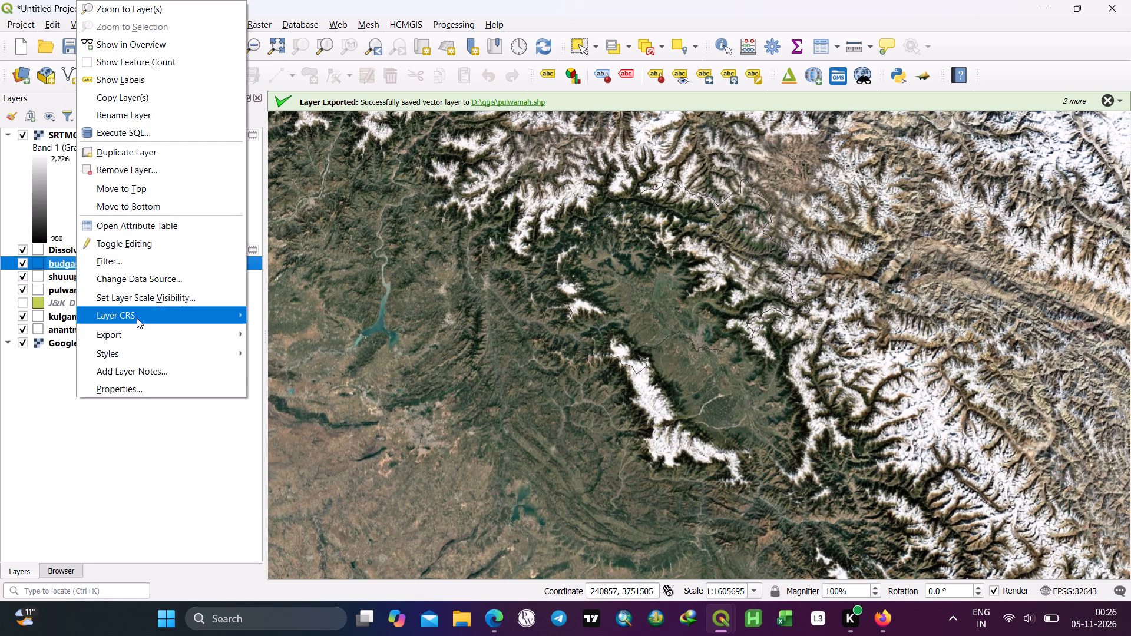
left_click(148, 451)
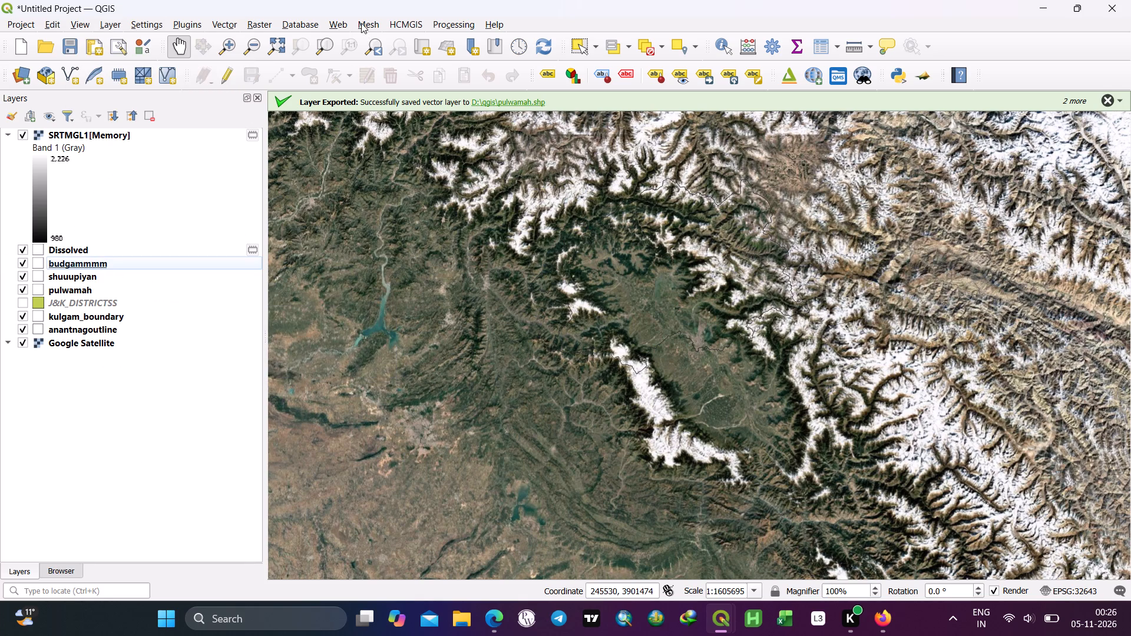
Run the OpenTopography DEM Downloader for SRTM 30m, with the extent calculated from the budgammmm layer and temporary output.
left_click(259, 22)
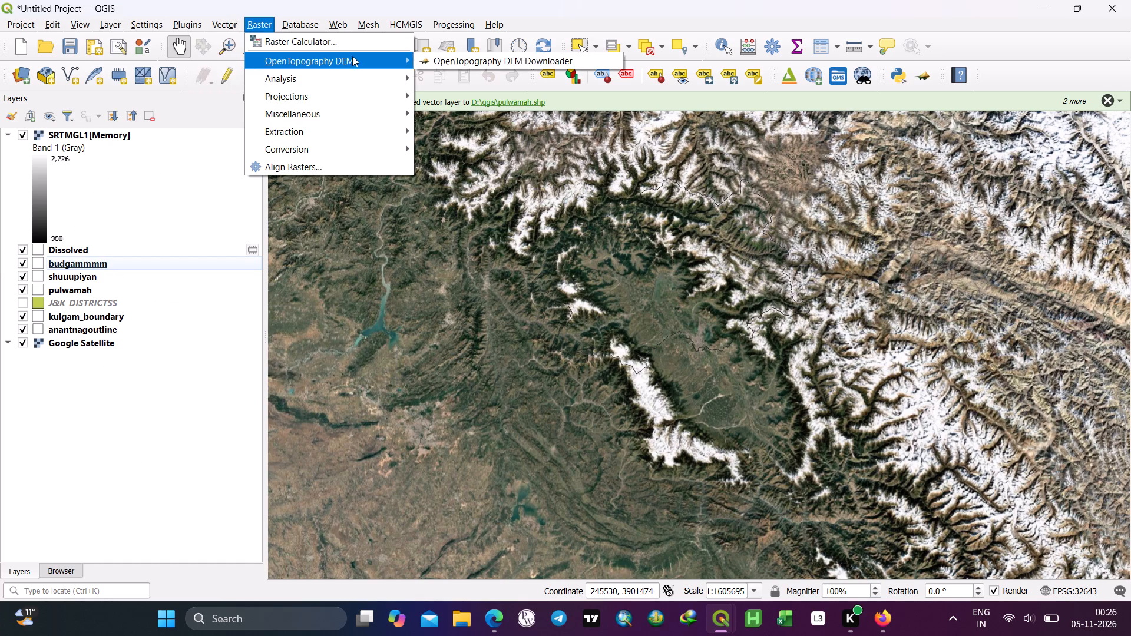
left_click(468, 59)
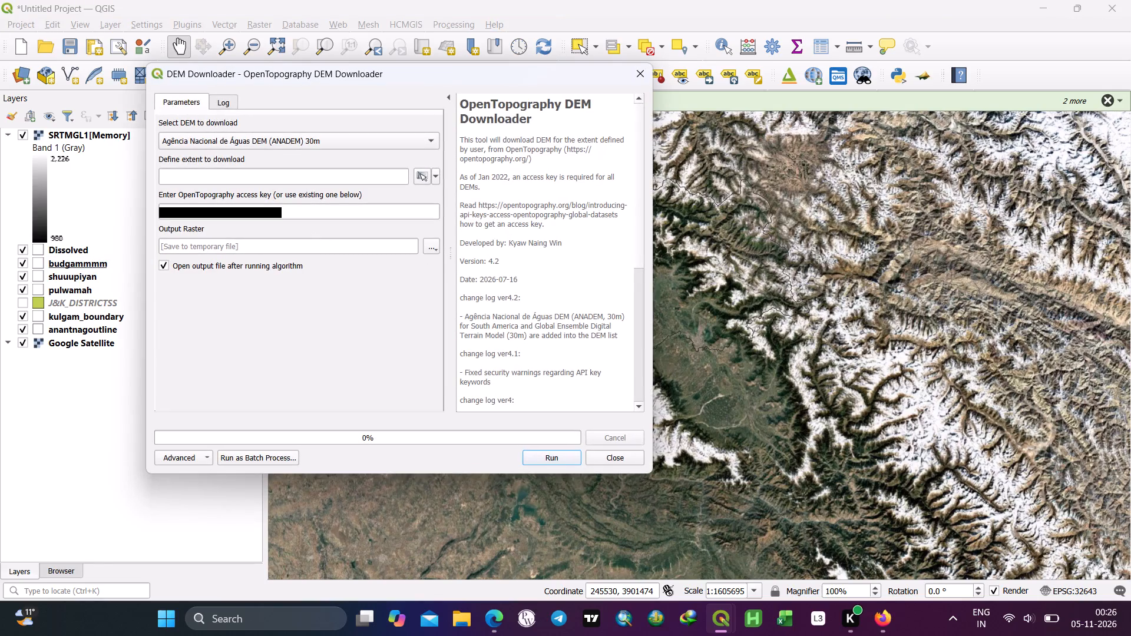
left_click(420, 137)
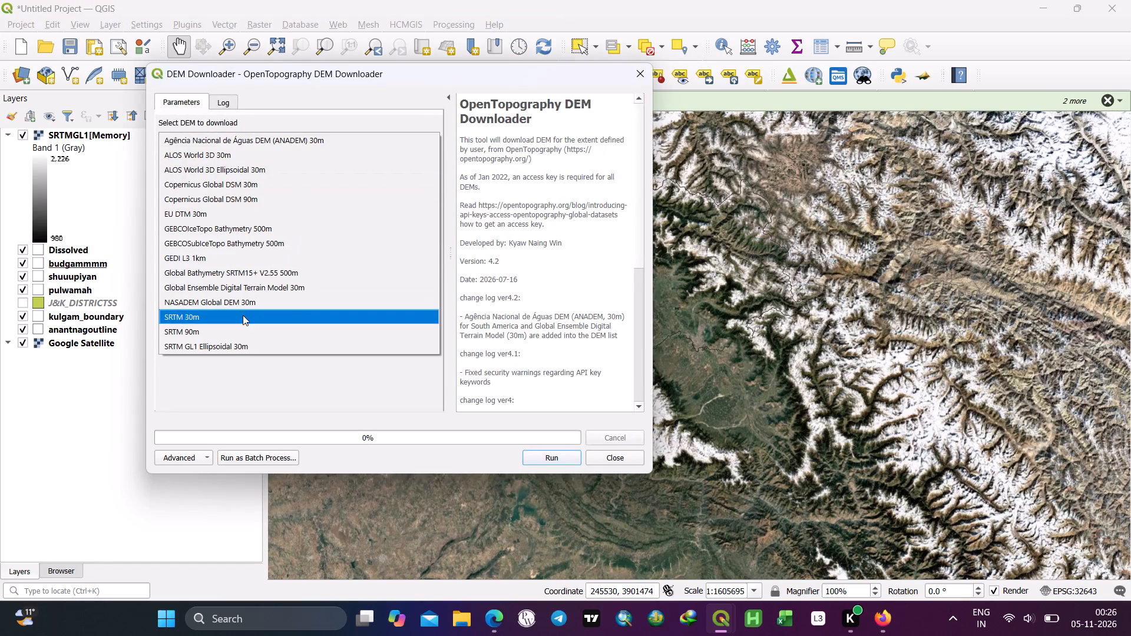
left_click(243, 315)
left_click(435, 178)
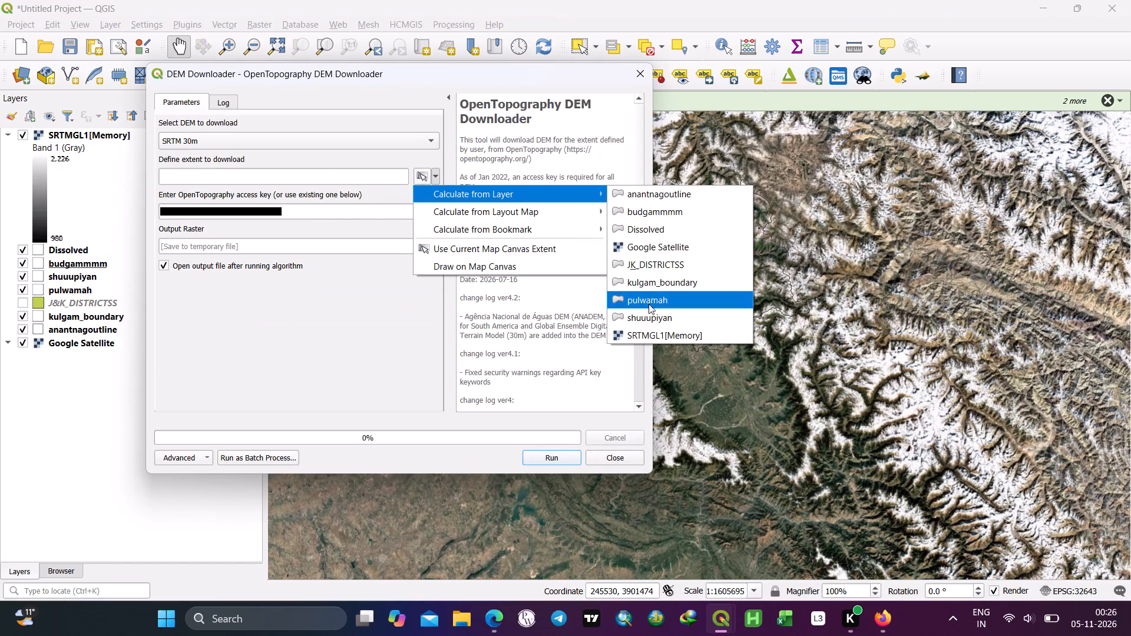
left_click(678, 216)
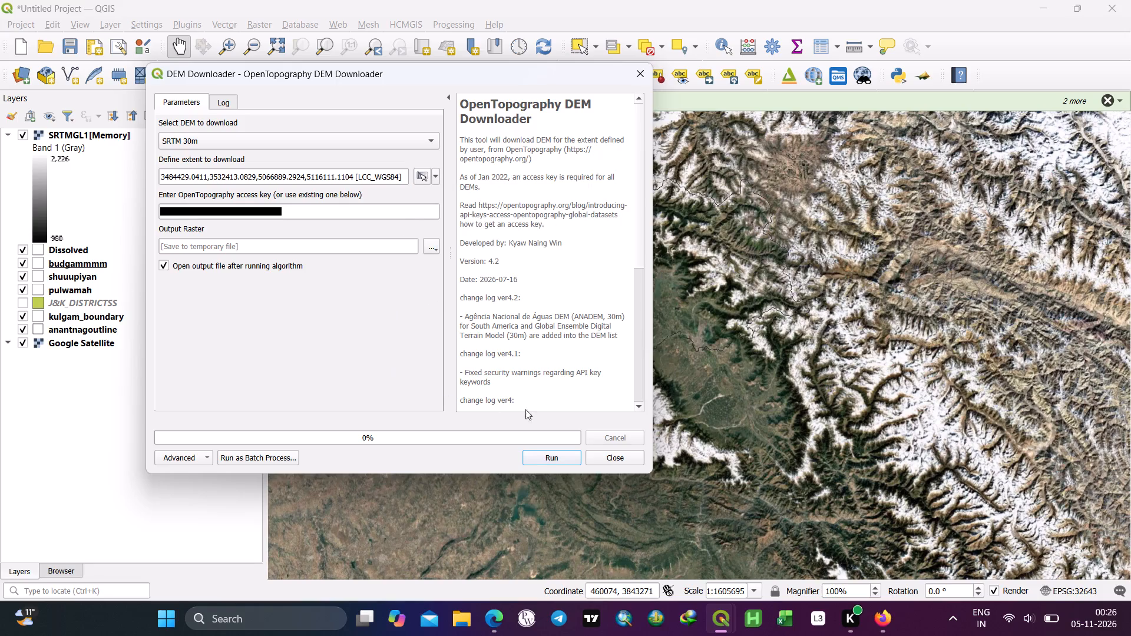
left_click(547, 456)
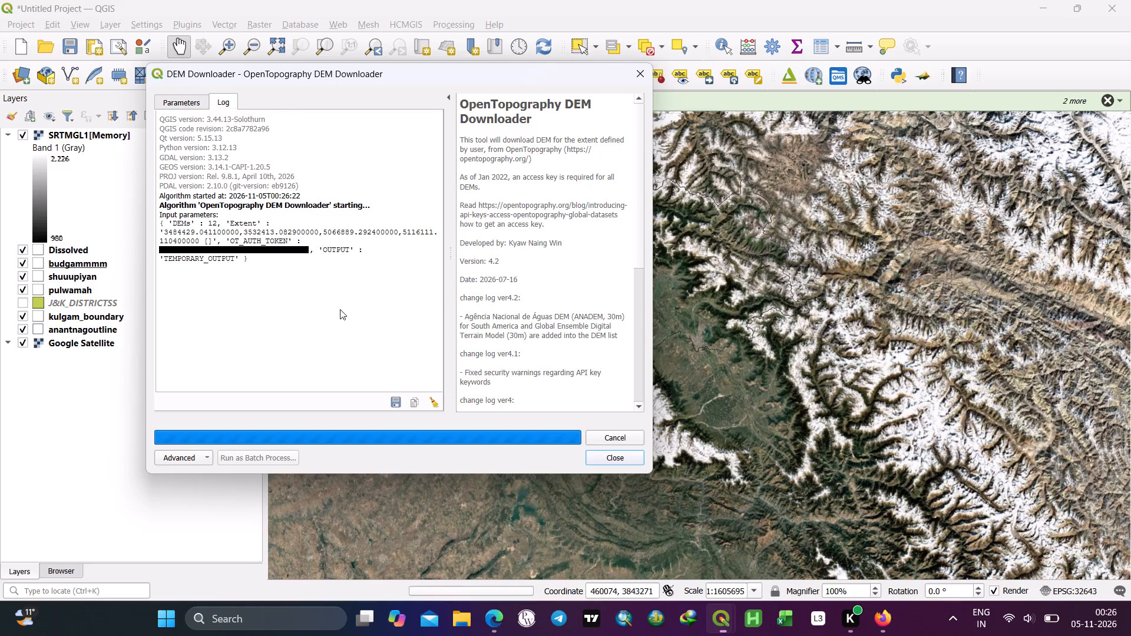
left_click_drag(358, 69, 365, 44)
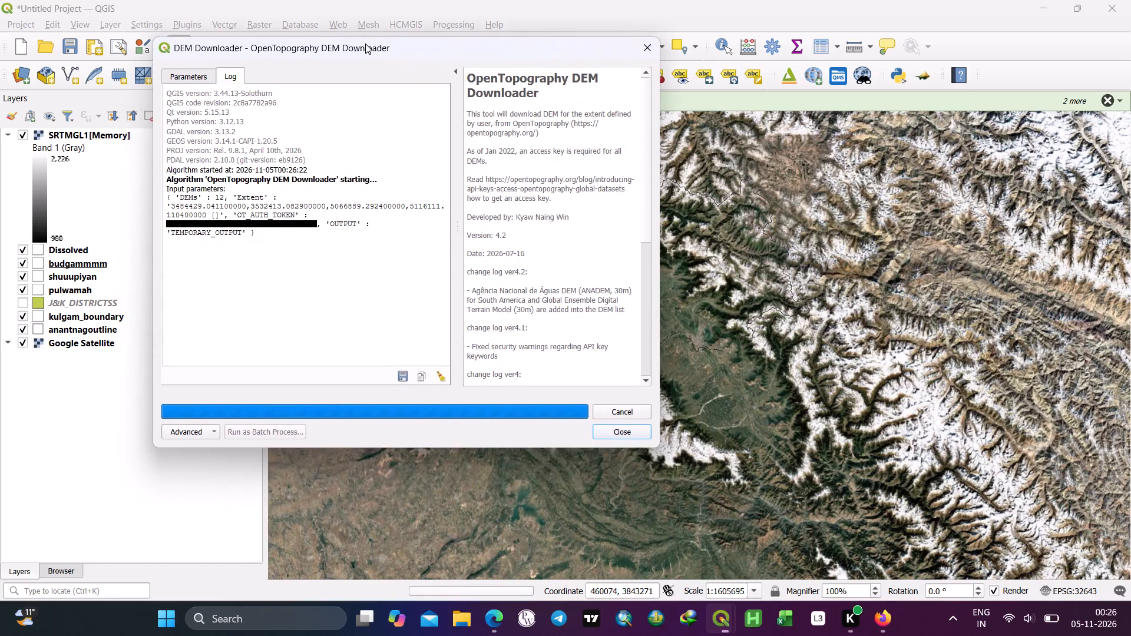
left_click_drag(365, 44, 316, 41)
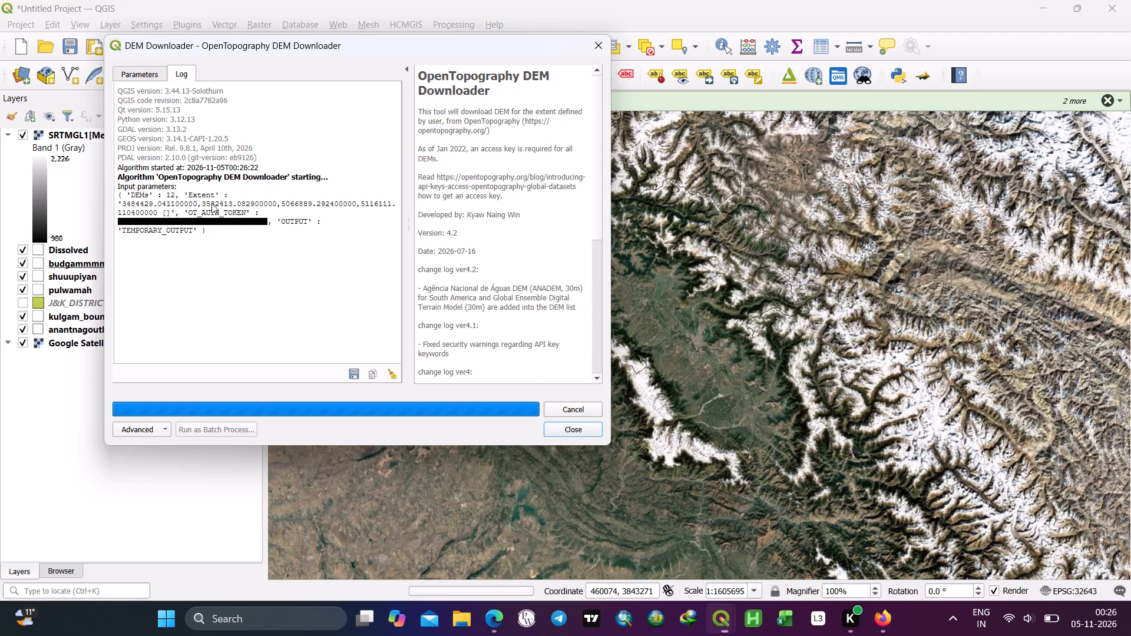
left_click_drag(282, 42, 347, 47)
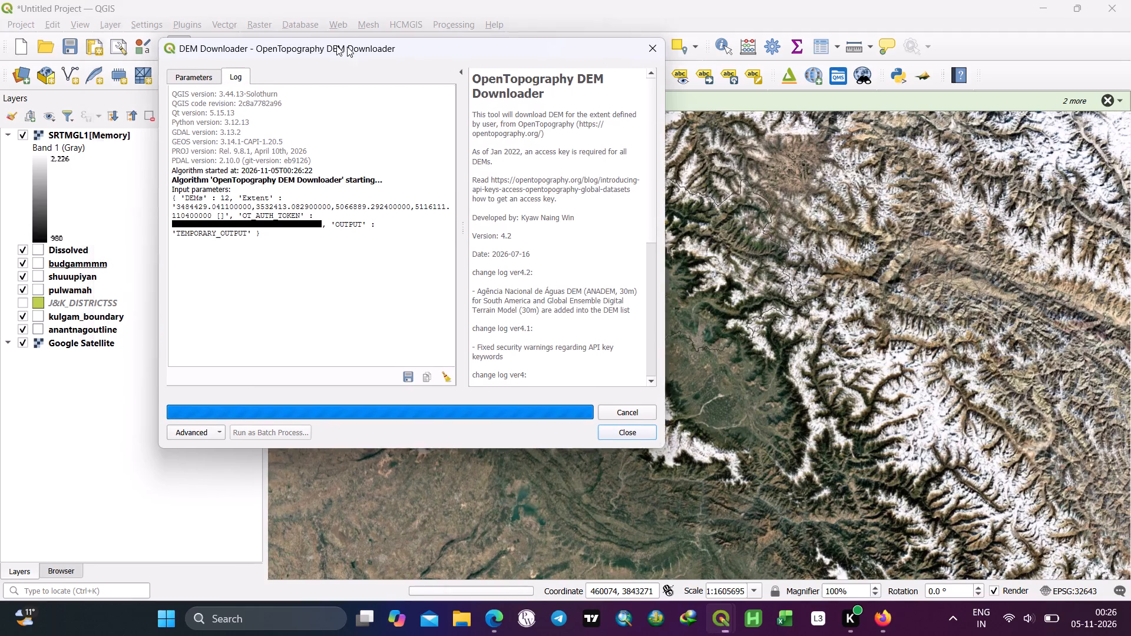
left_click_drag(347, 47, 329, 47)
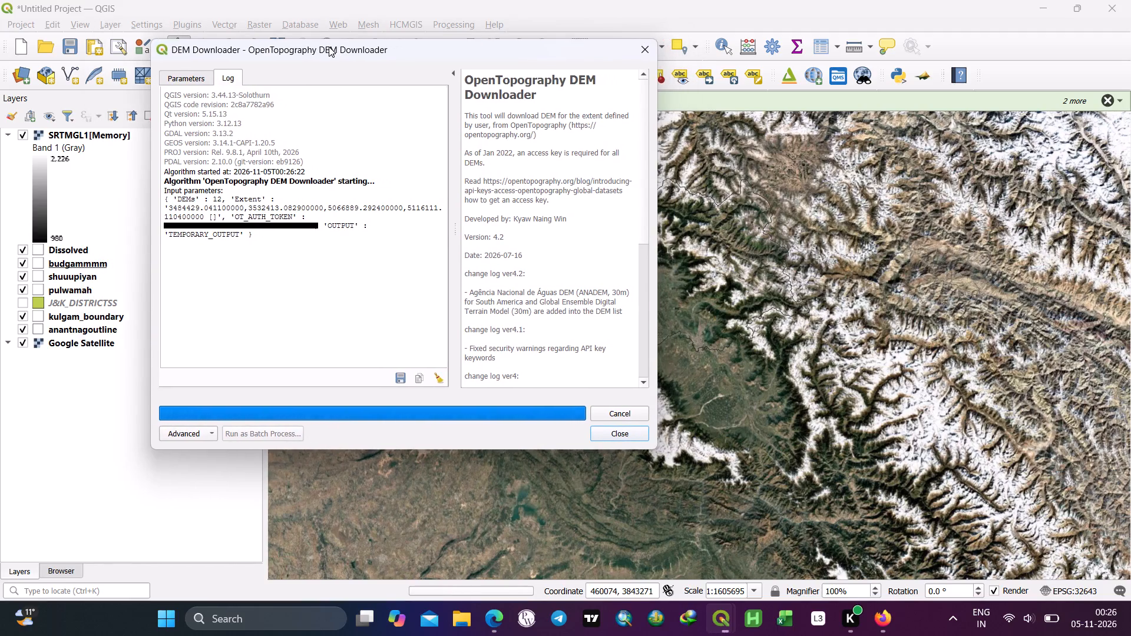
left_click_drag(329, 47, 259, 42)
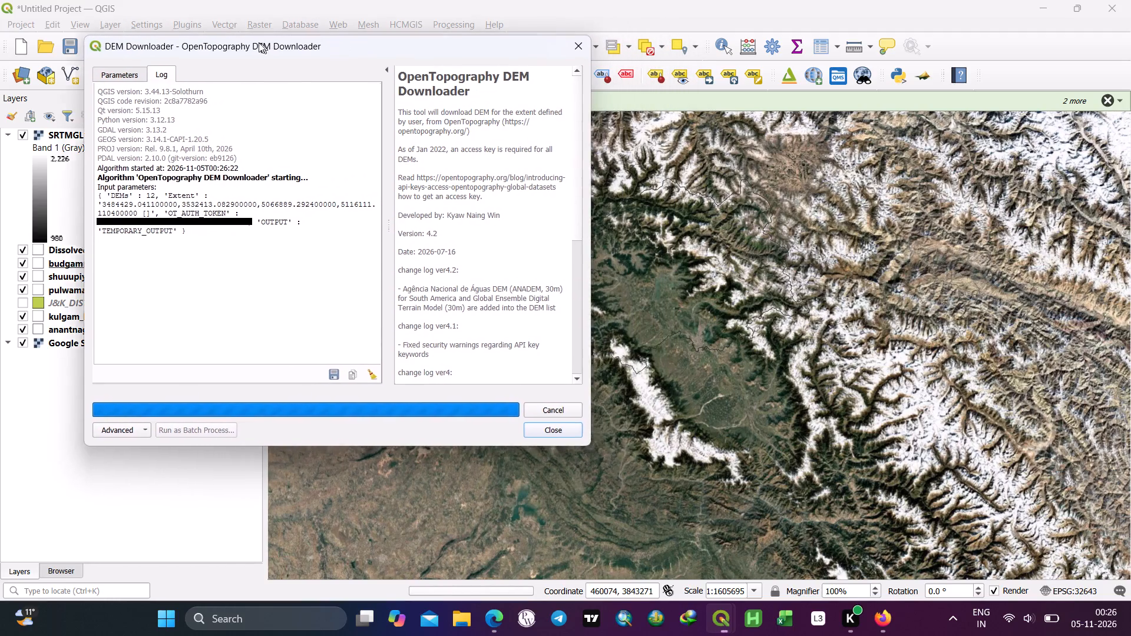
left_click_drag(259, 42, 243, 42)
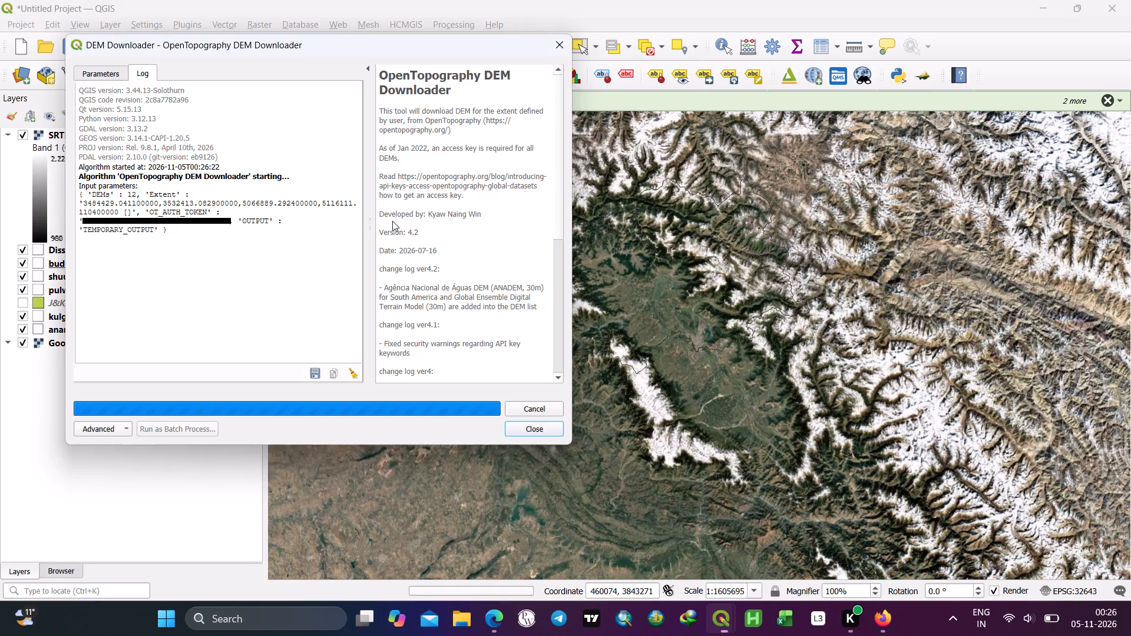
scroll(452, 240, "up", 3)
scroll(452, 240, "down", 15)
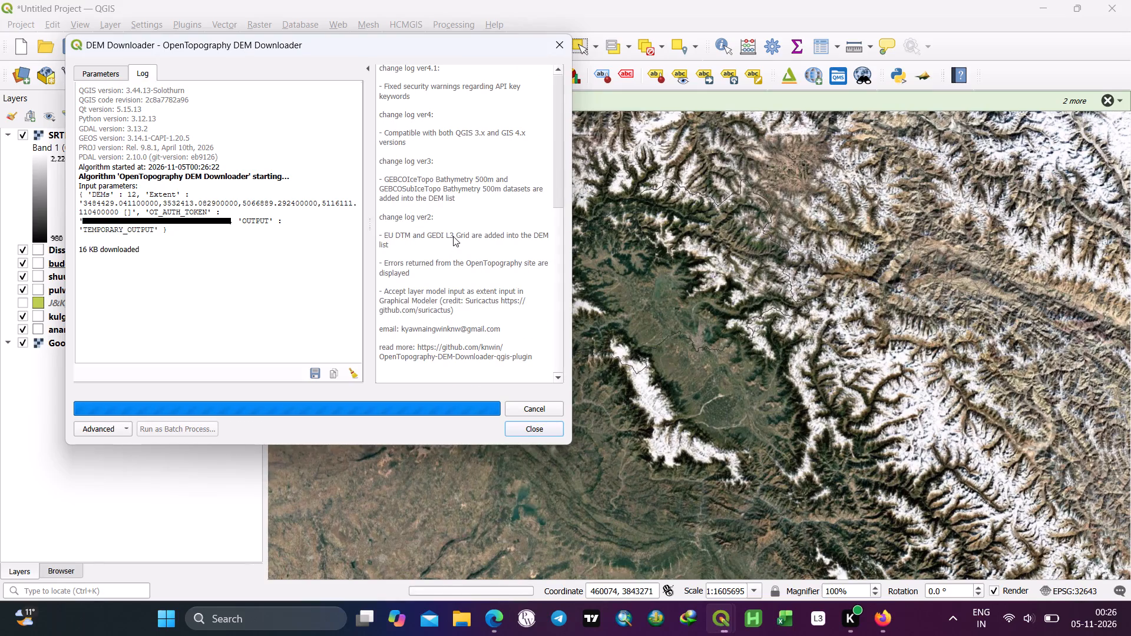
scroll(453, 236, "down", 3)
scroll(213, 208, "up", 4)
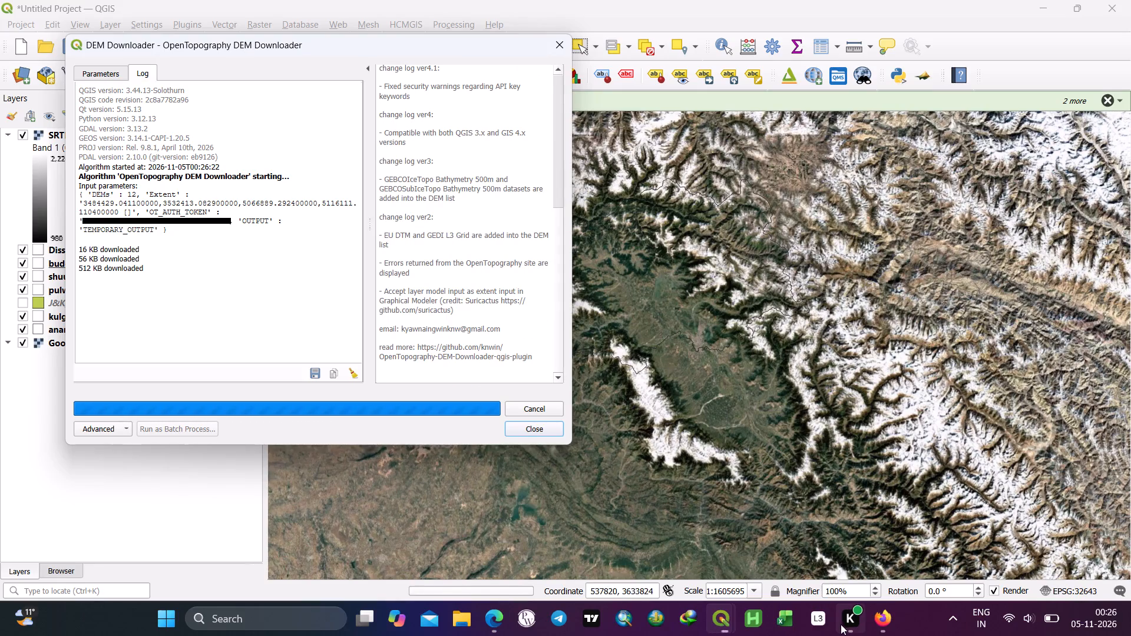
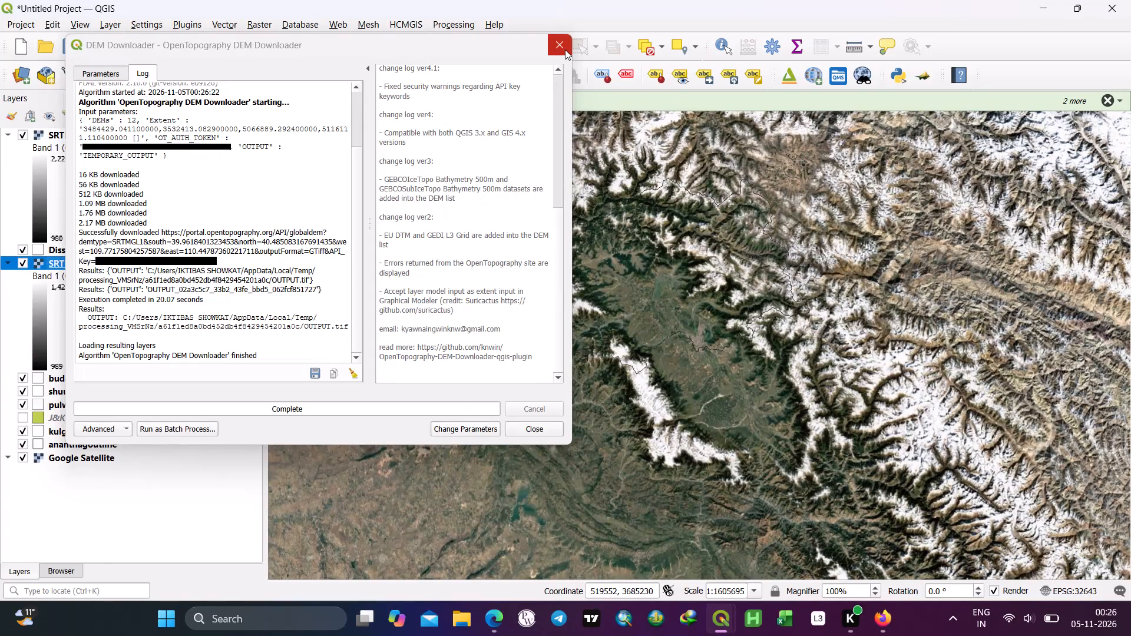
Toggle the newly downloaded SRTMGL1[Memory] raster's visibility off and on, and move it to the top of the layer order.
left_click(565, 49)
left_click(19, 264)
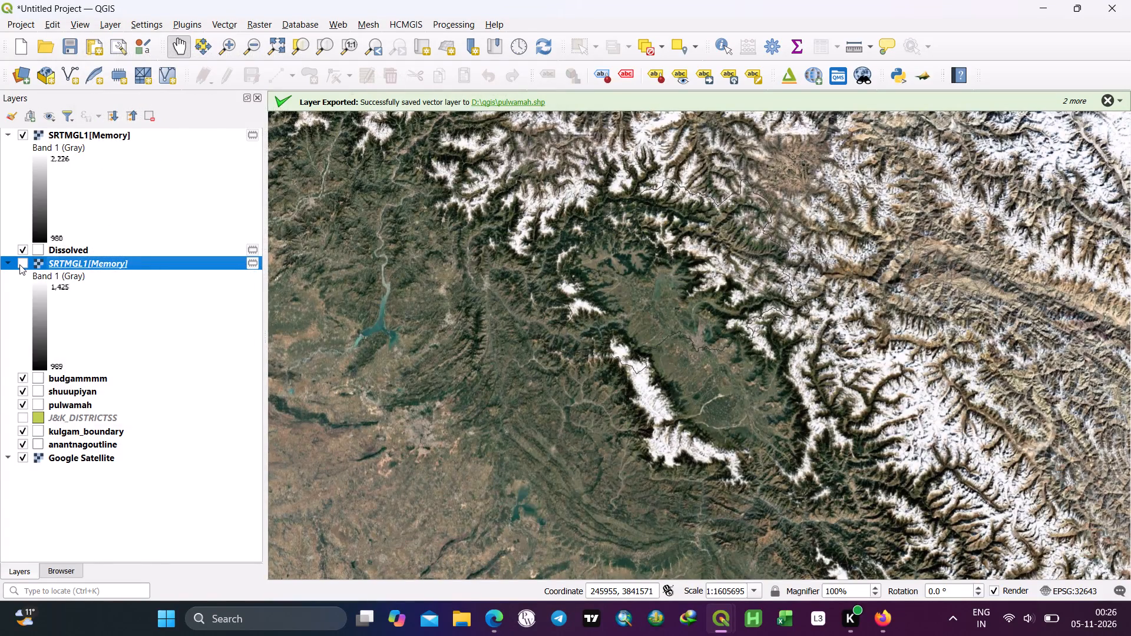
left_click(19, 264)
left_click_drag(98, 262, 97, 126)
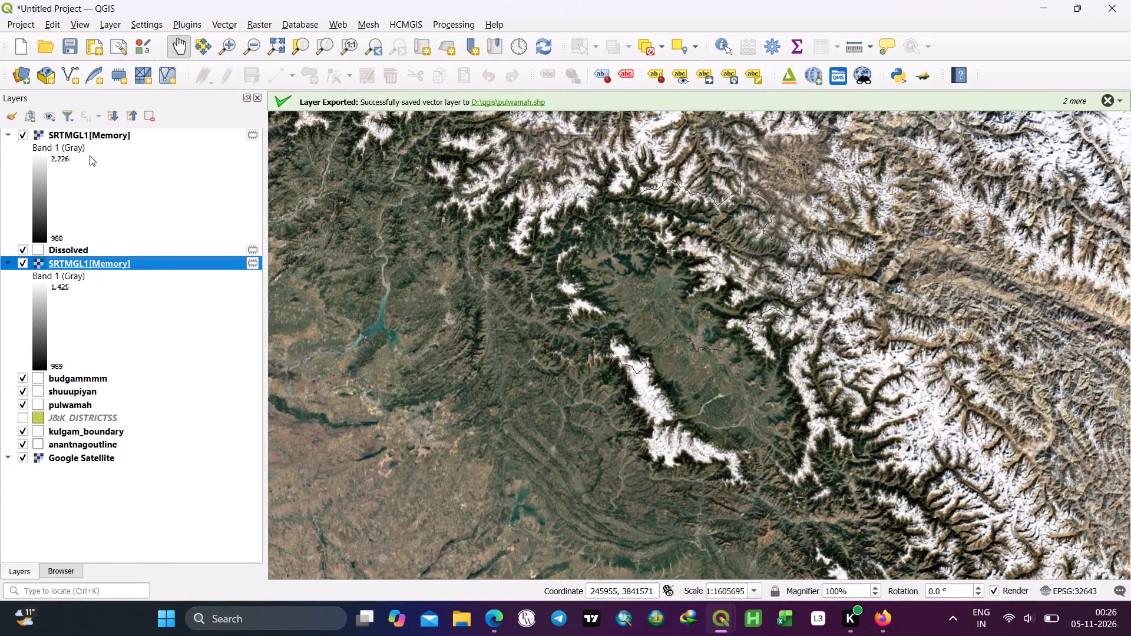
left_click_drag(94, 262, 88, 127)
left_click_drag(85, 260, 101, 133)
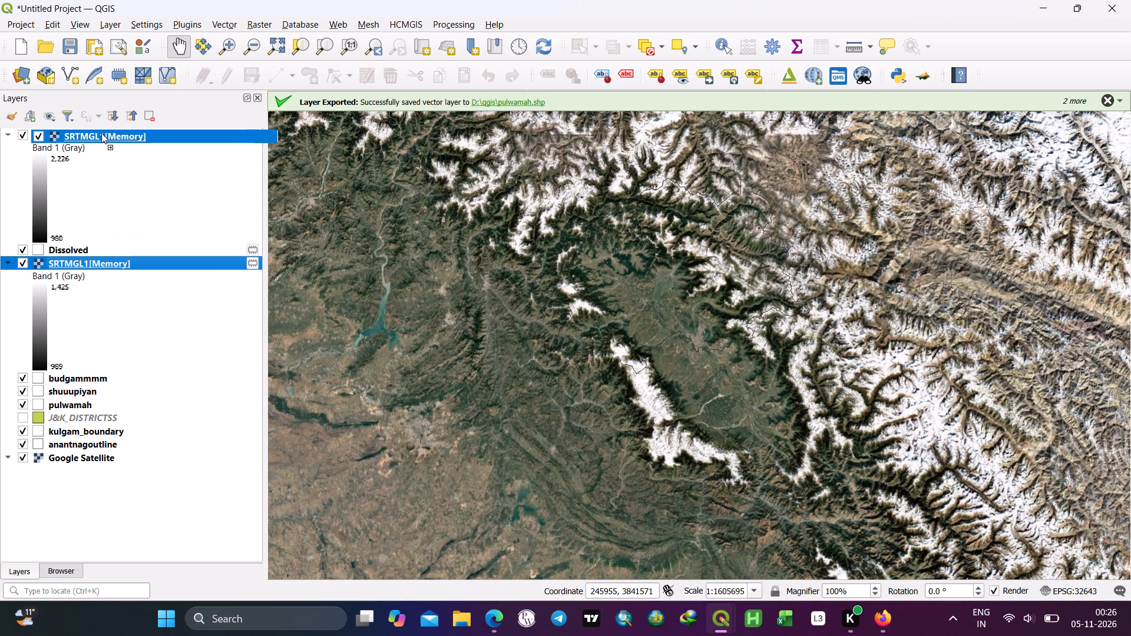
Remove both SRTMGL1[Memory] raster layers from the project.
right_click(99, 132)
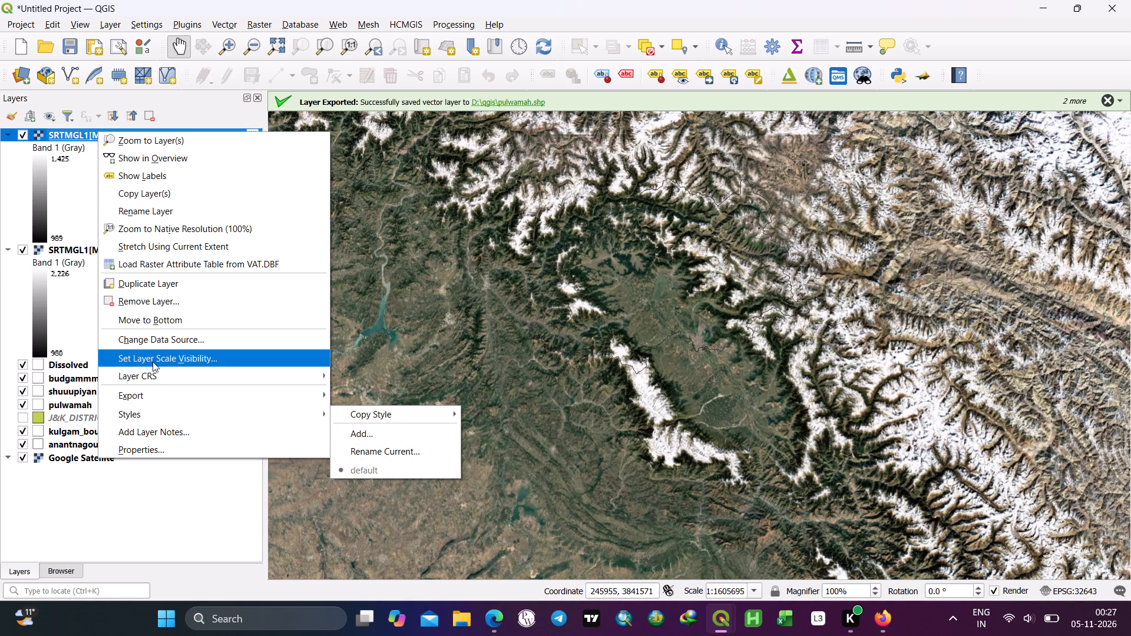
left_click(151, 302)
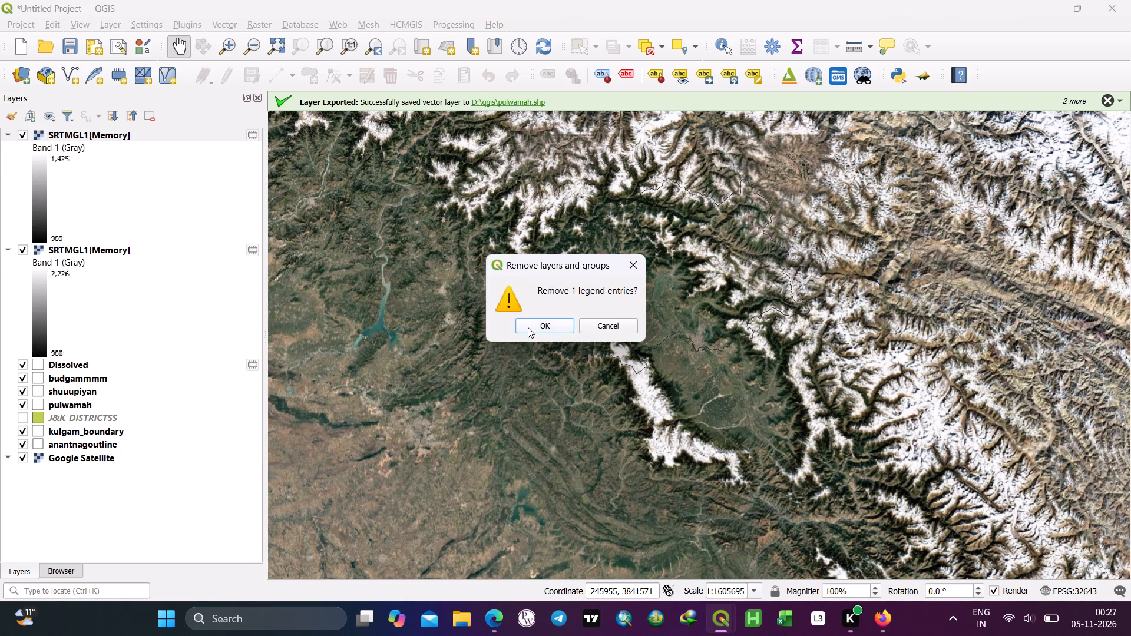
left_click(535, 324)
right_click(88, 133)
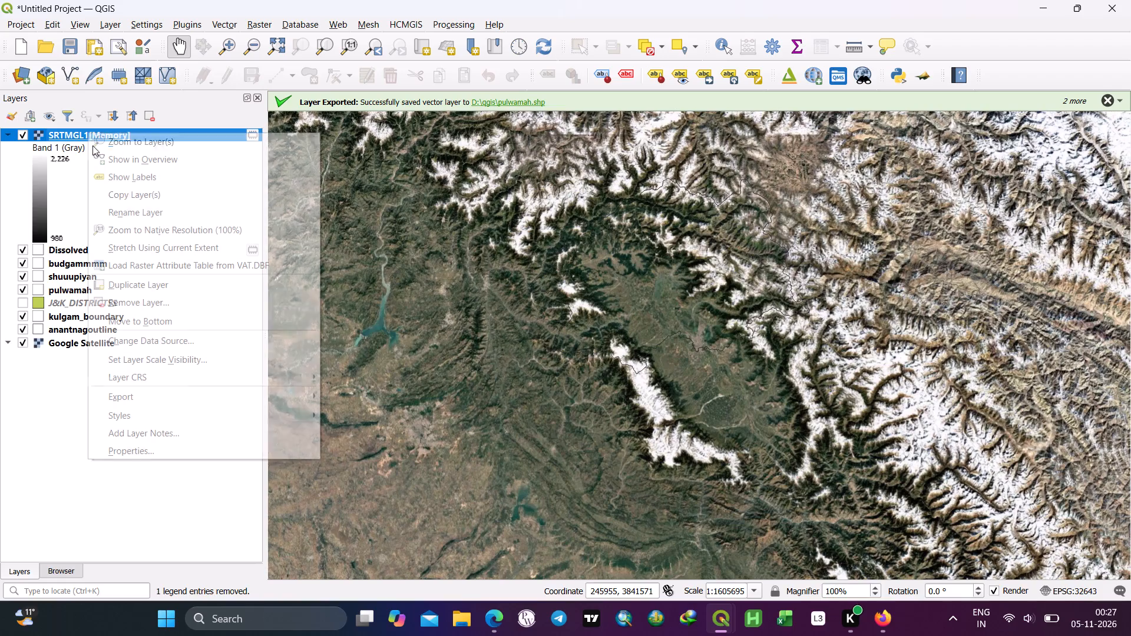
left_click(145, 303)
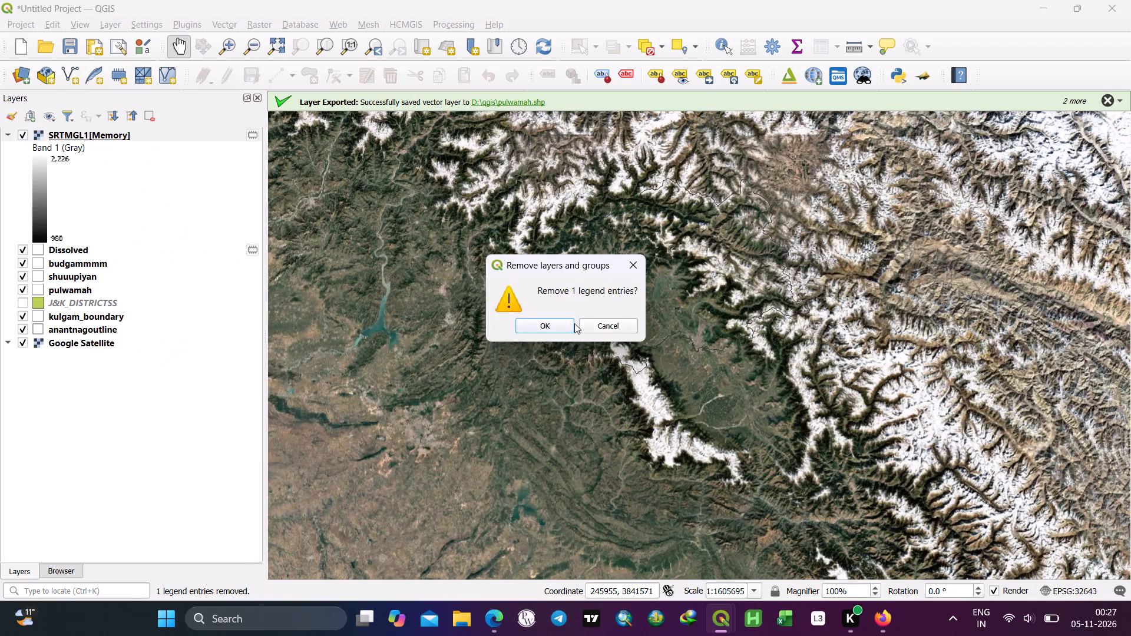
left_click(550, 326)
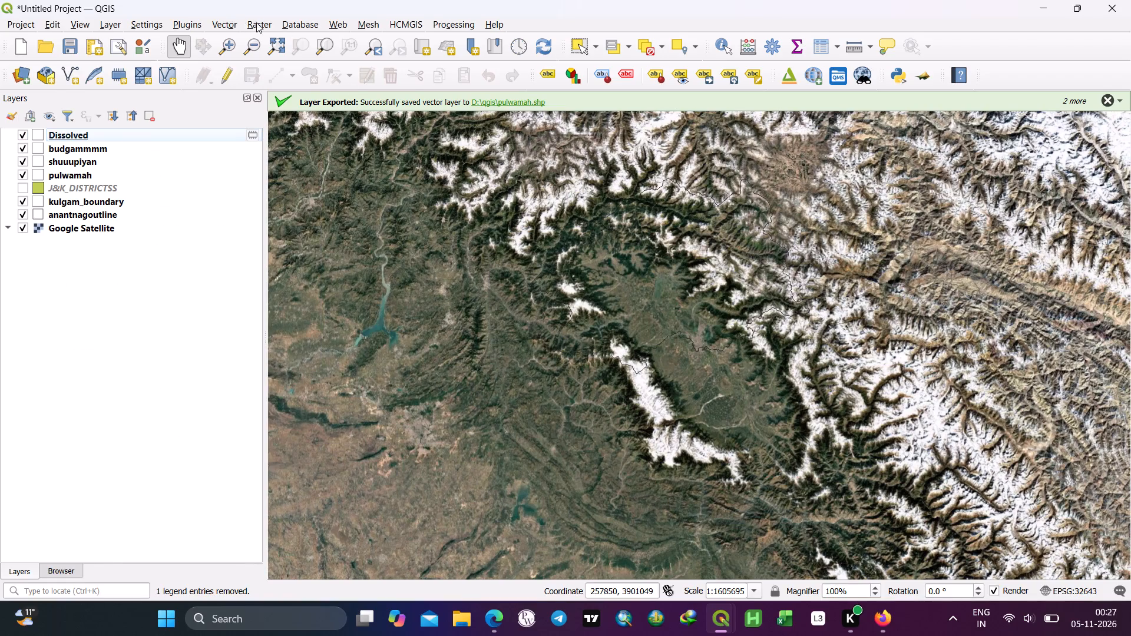
Open the OpenTopography DEM Downloader and choose SRTM 30m as the DEM to download.
left_click(258, 22)
left_click(467, 59)
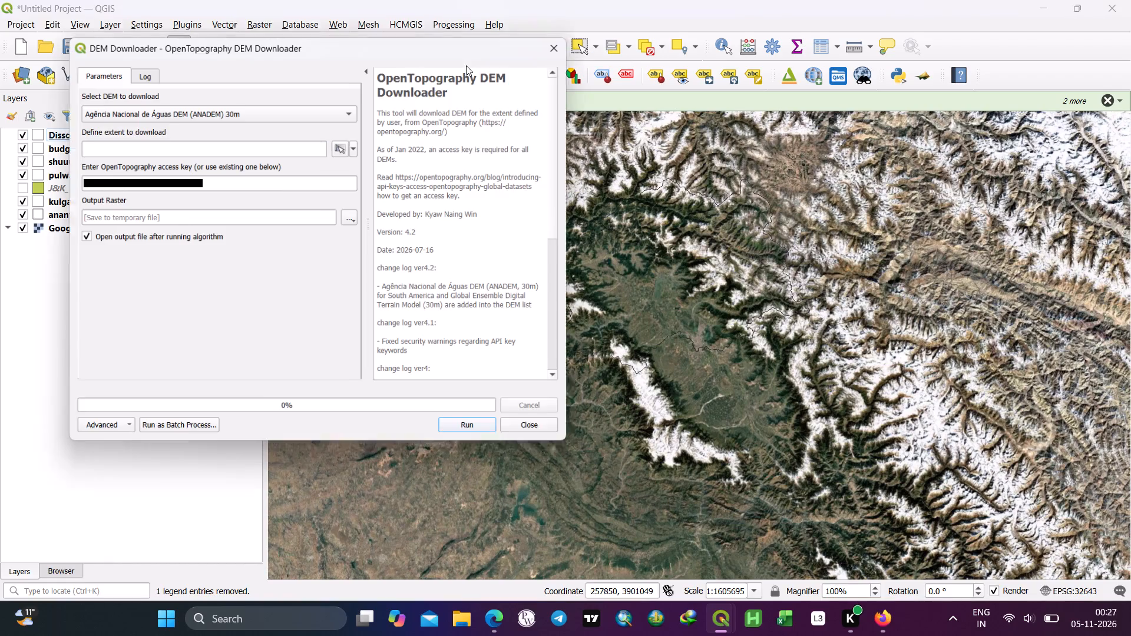
left_click(282, 114)
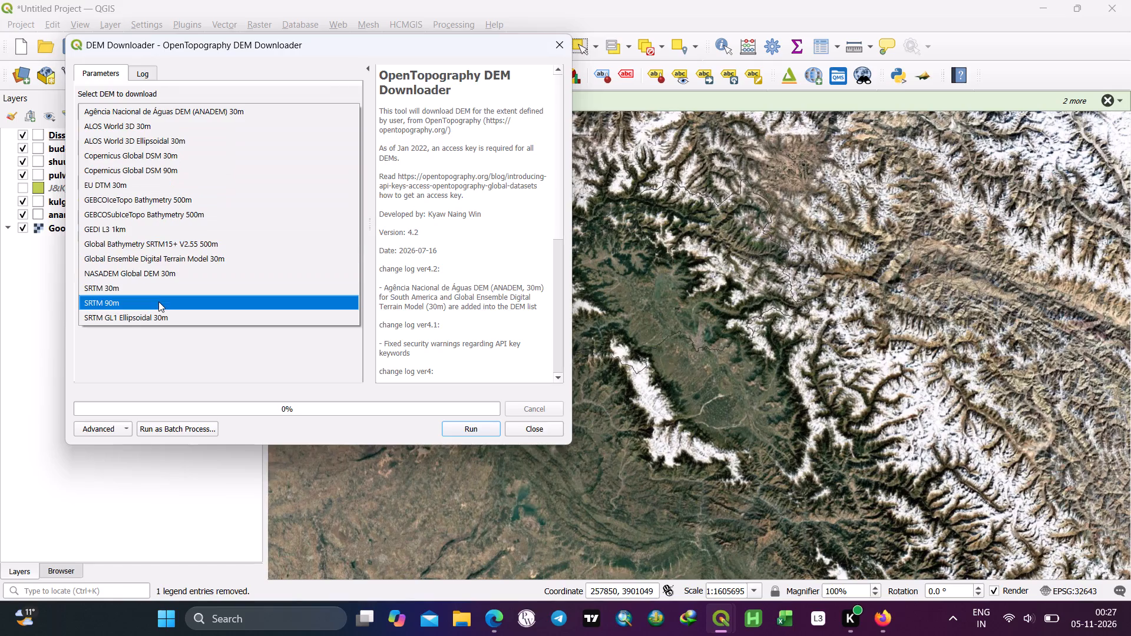
left_click(158, 296)
left_click(158, 106)
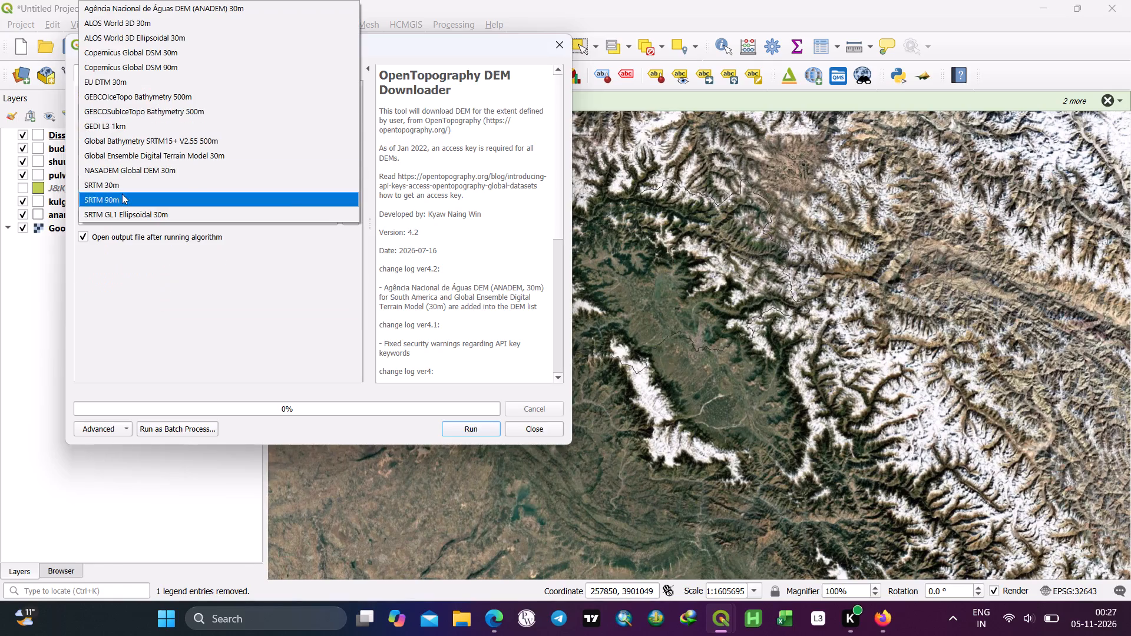
left_click(120, 181)
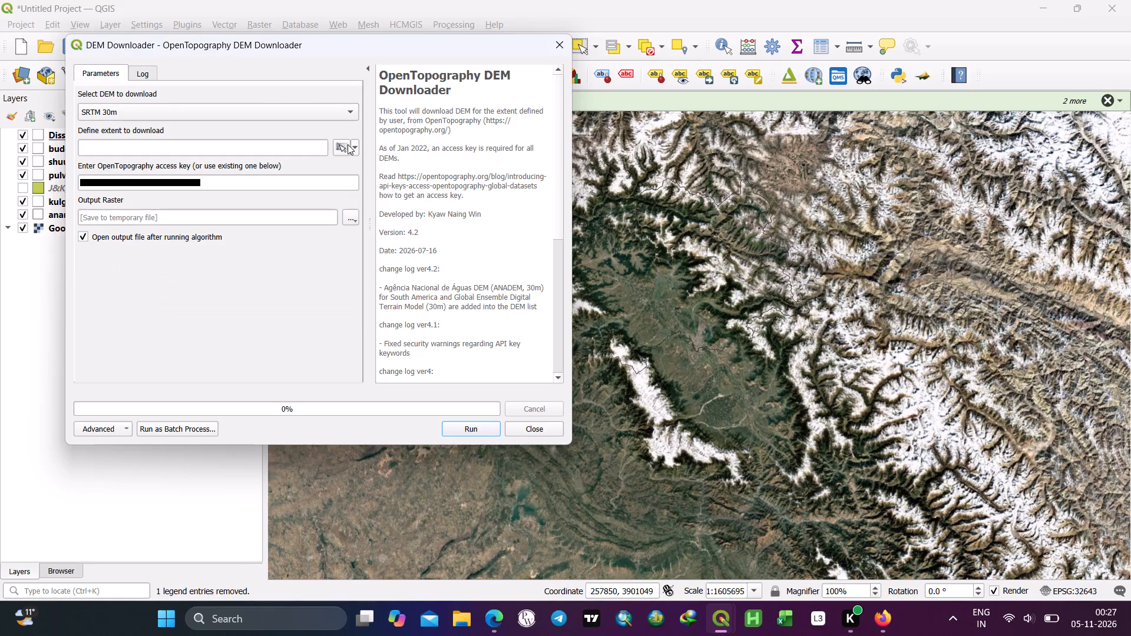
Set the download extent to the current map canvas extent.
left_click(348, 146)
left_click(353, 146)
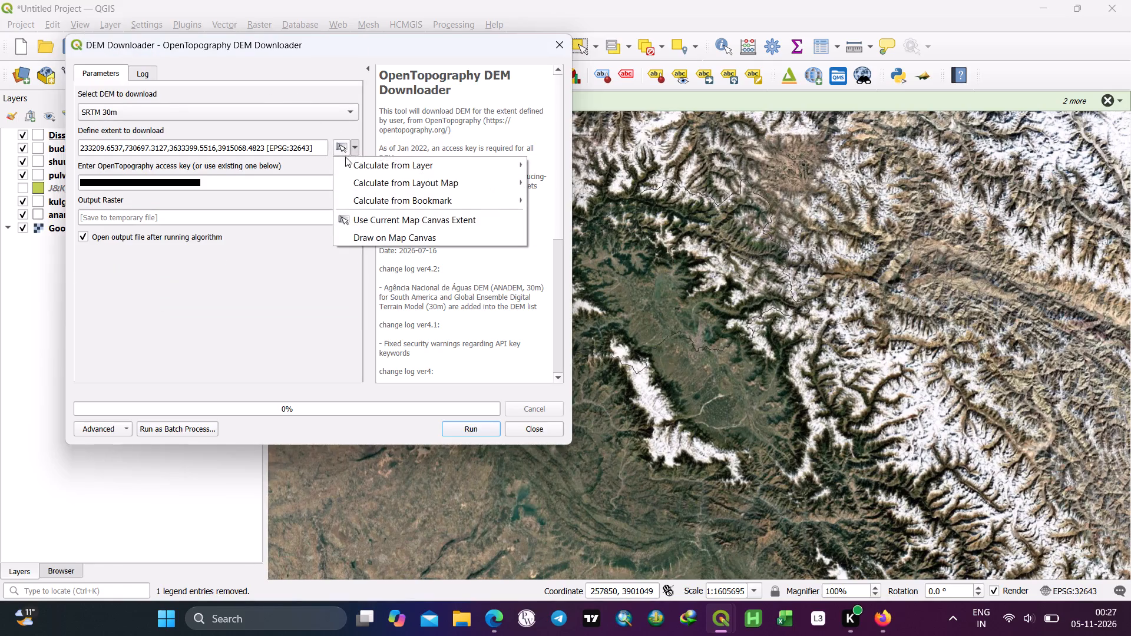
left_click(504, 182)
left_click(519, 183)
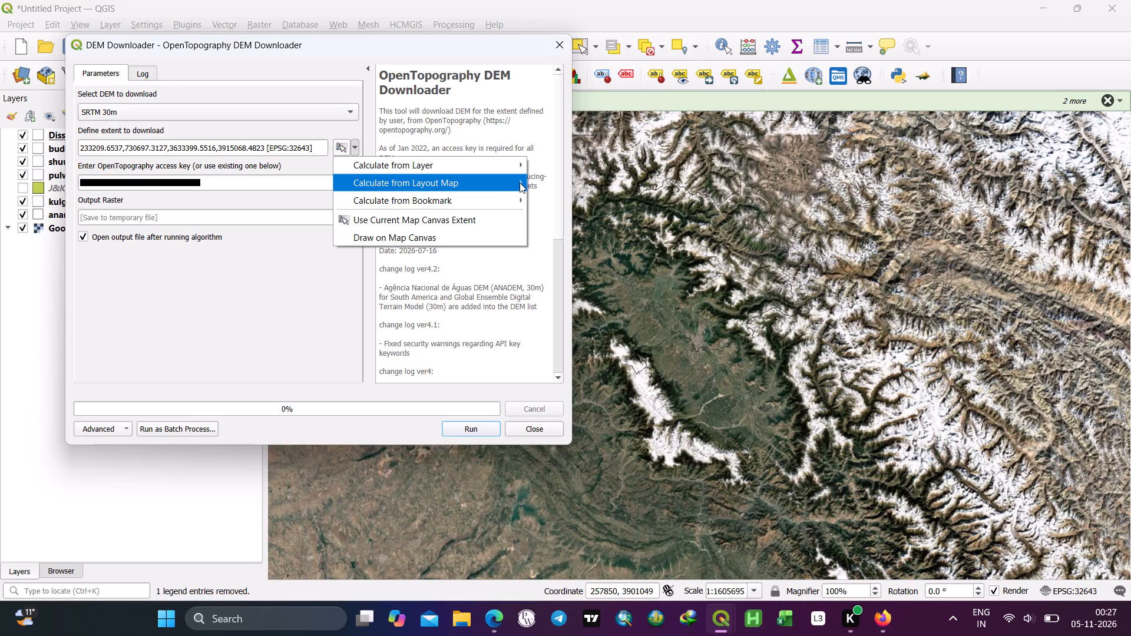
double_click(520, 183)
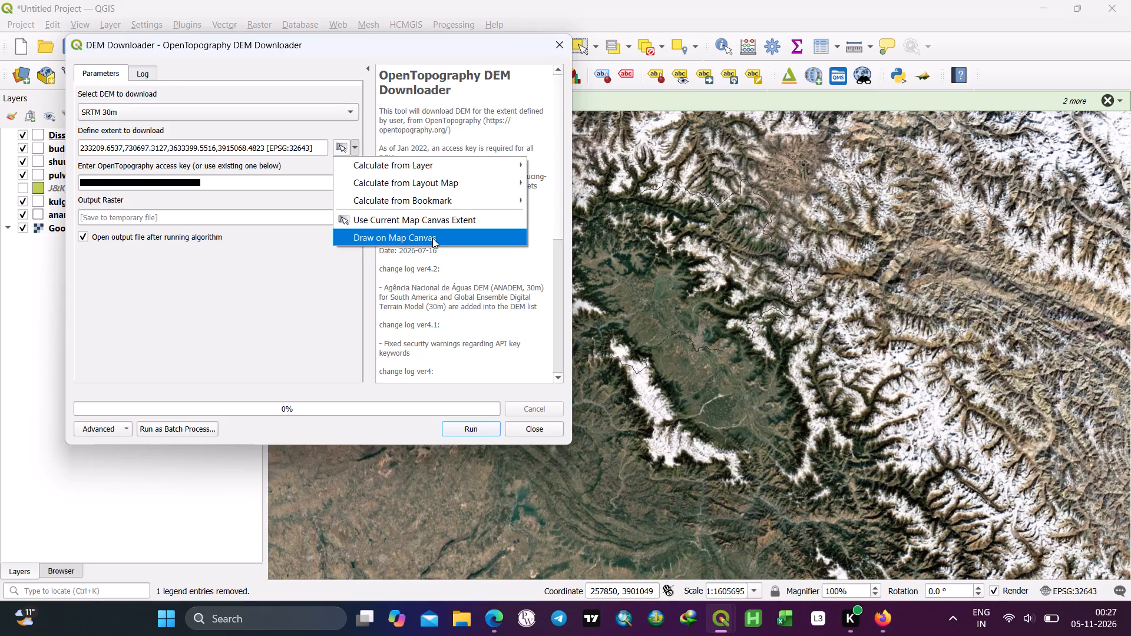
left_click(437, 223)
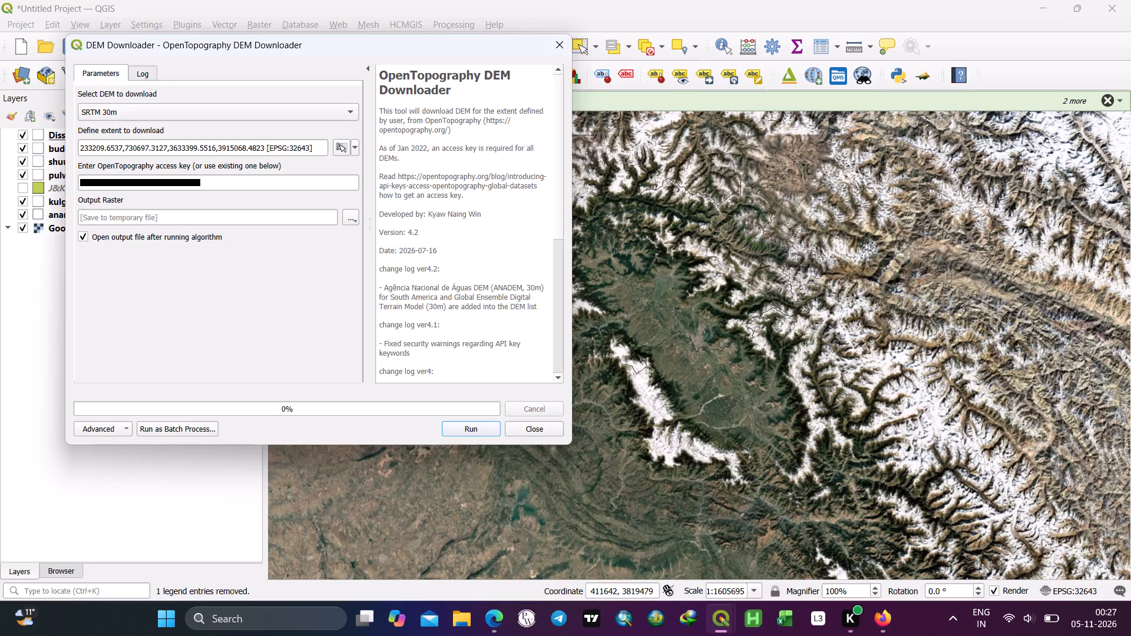
Draw a download extent about 146 by 146 km on the map around the Kashmir valley and run the download to a temporary file.
left_click(355, 148)
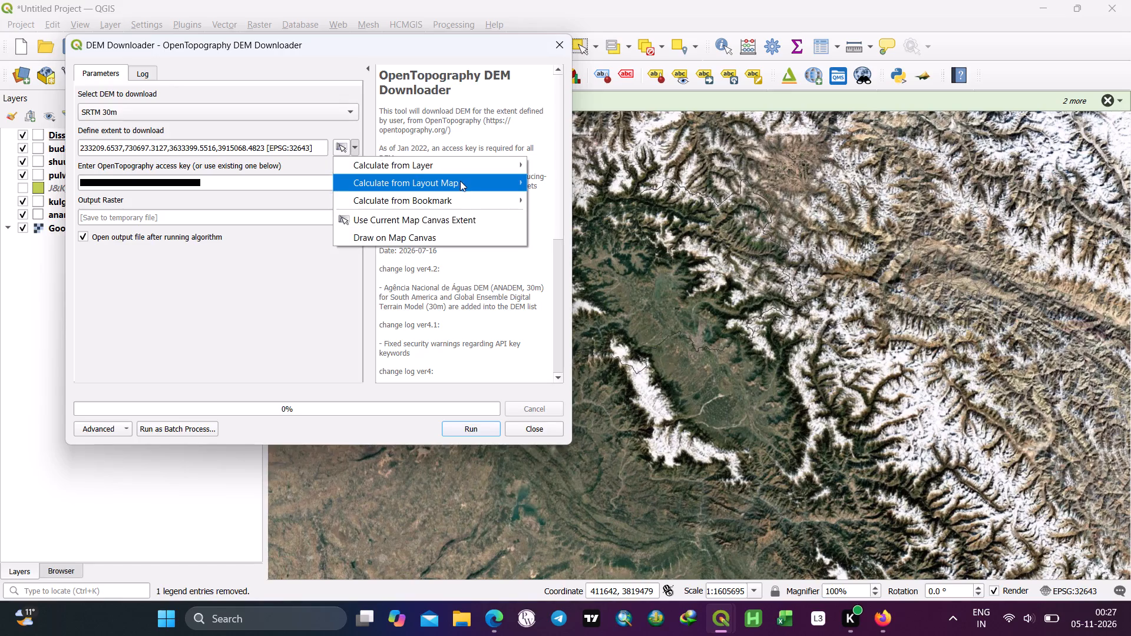
left_click(425, 236)
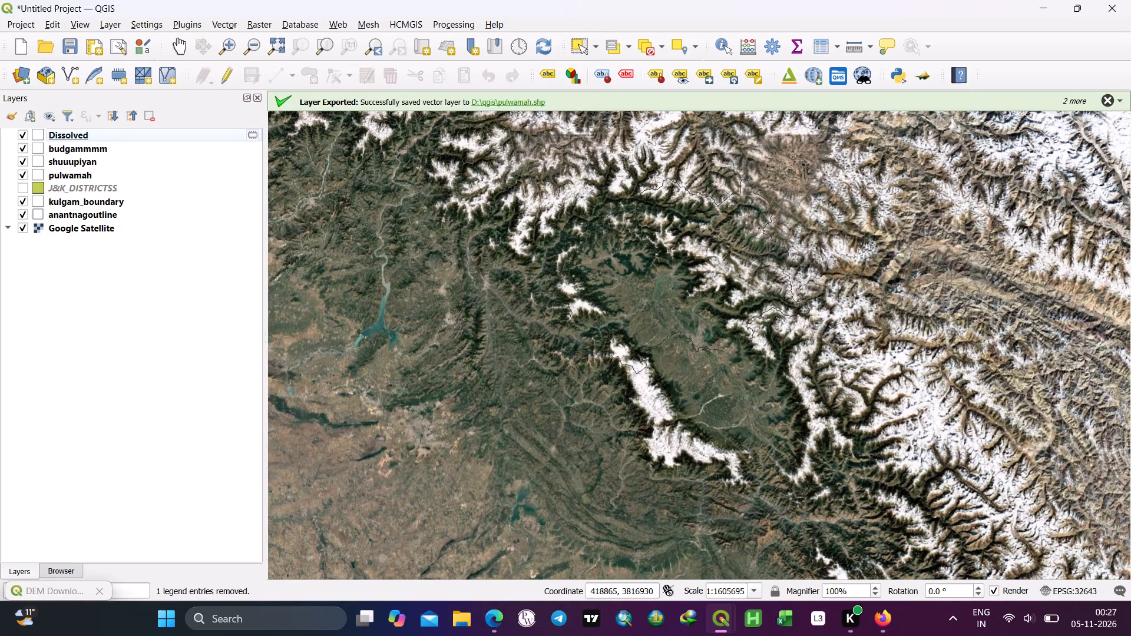
left_click_drag(577, 240, 587, 264)
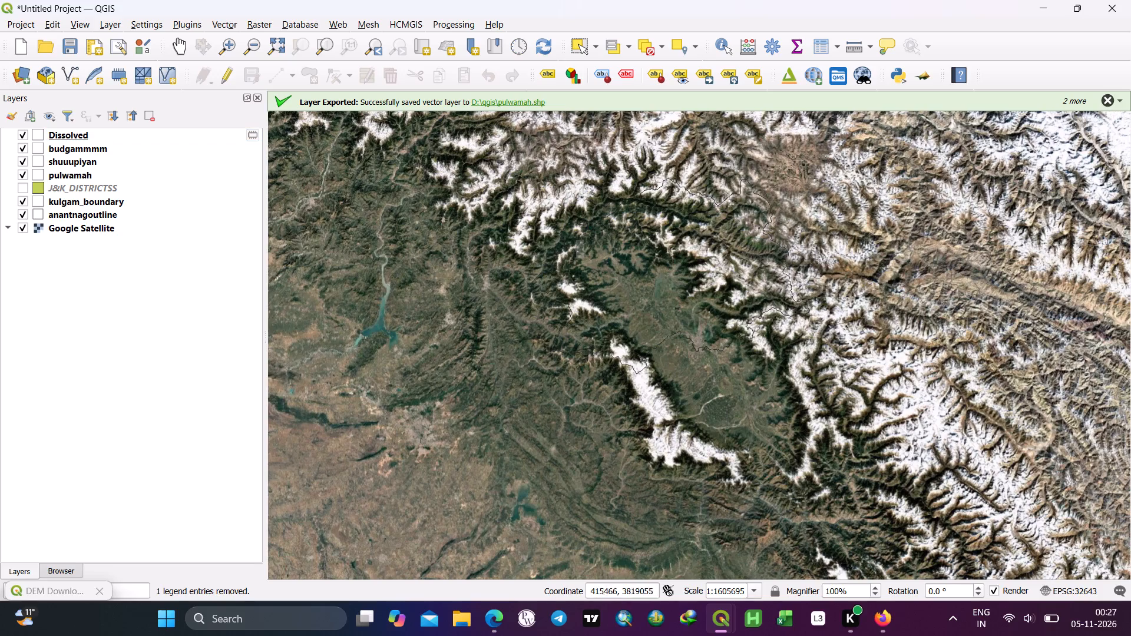
left_click_drag(587, 264, 824, 485)
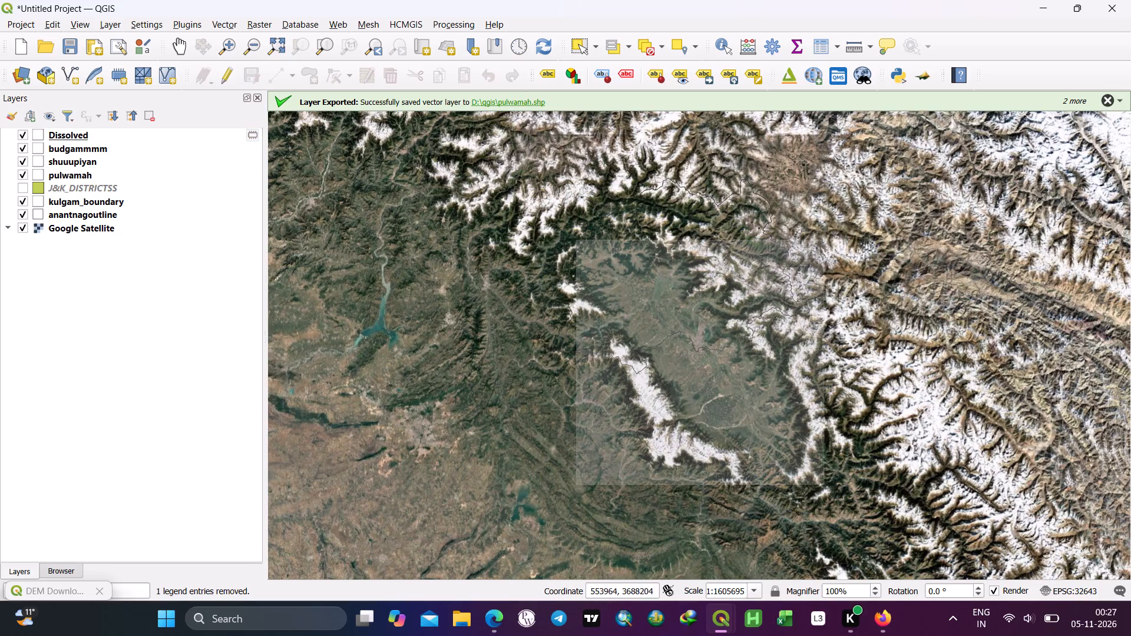
left_click_drag(824, 485, 829, 493)
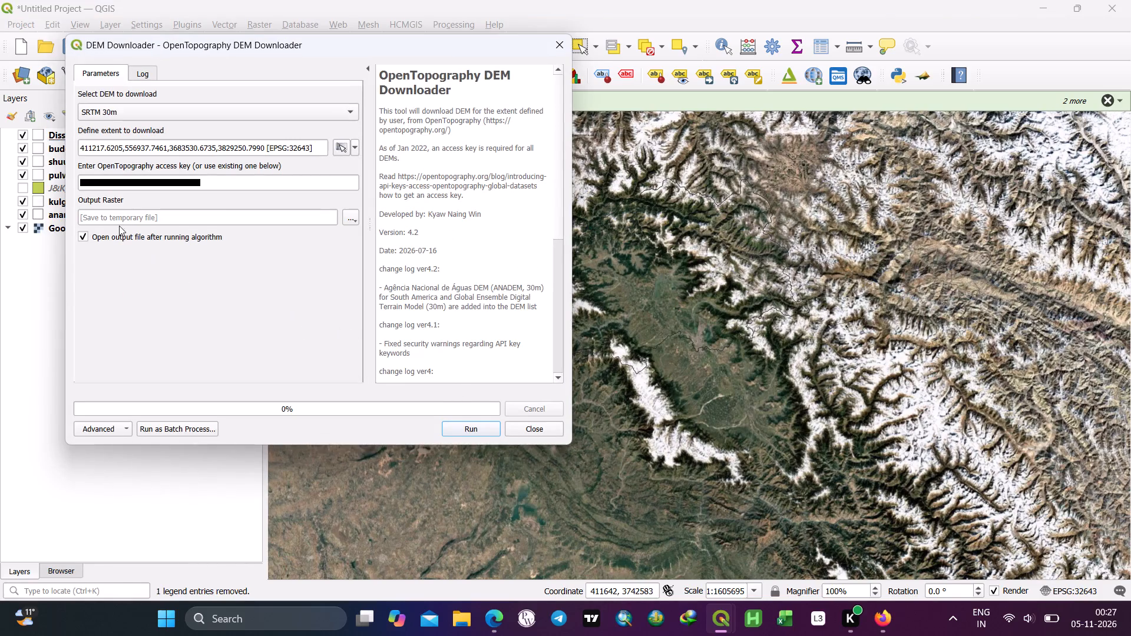
scroll(288, 246, "down", 2)
left_click(458, 426)
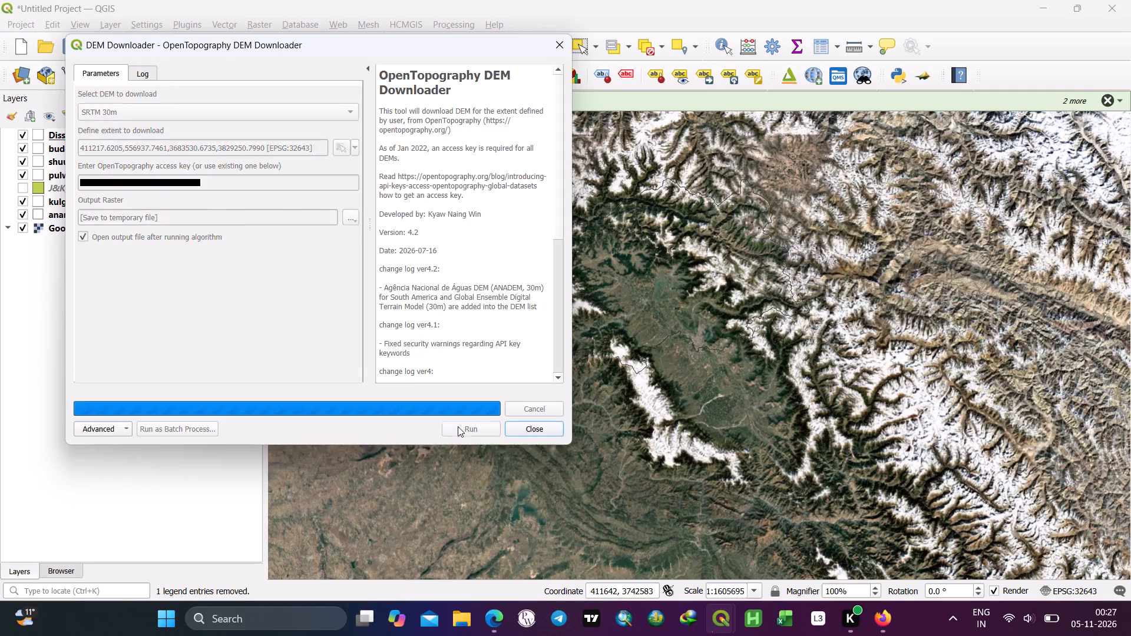
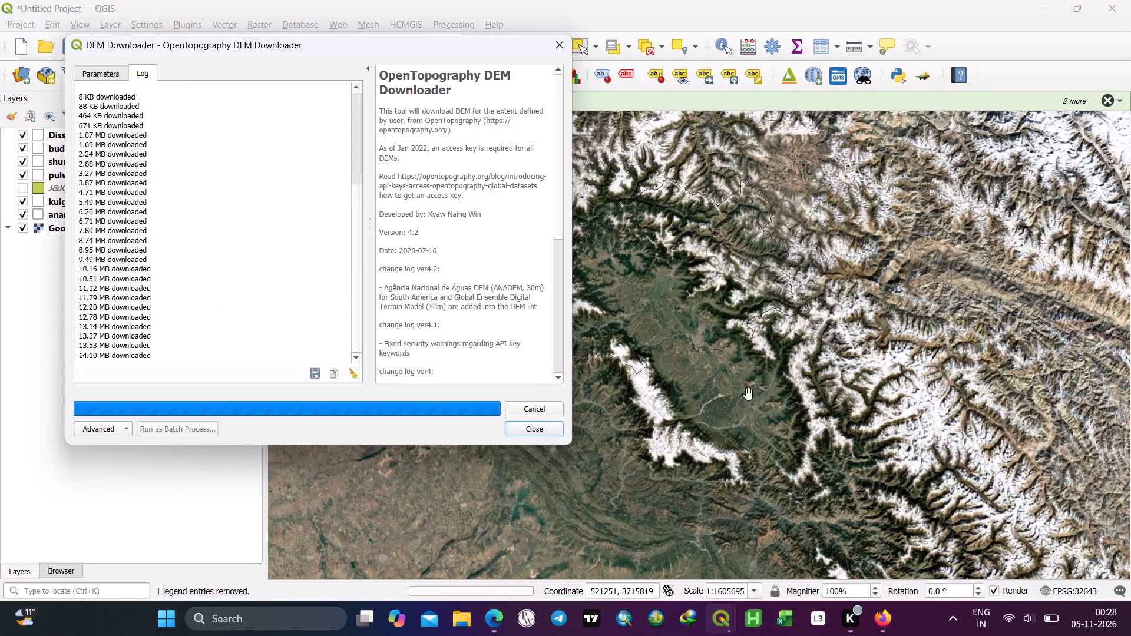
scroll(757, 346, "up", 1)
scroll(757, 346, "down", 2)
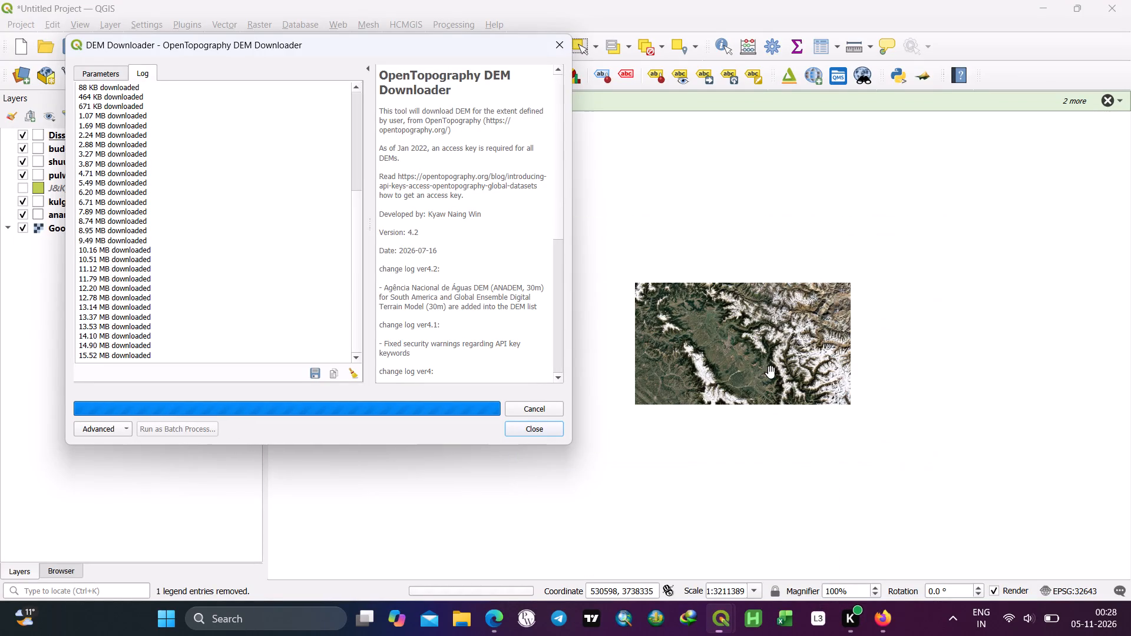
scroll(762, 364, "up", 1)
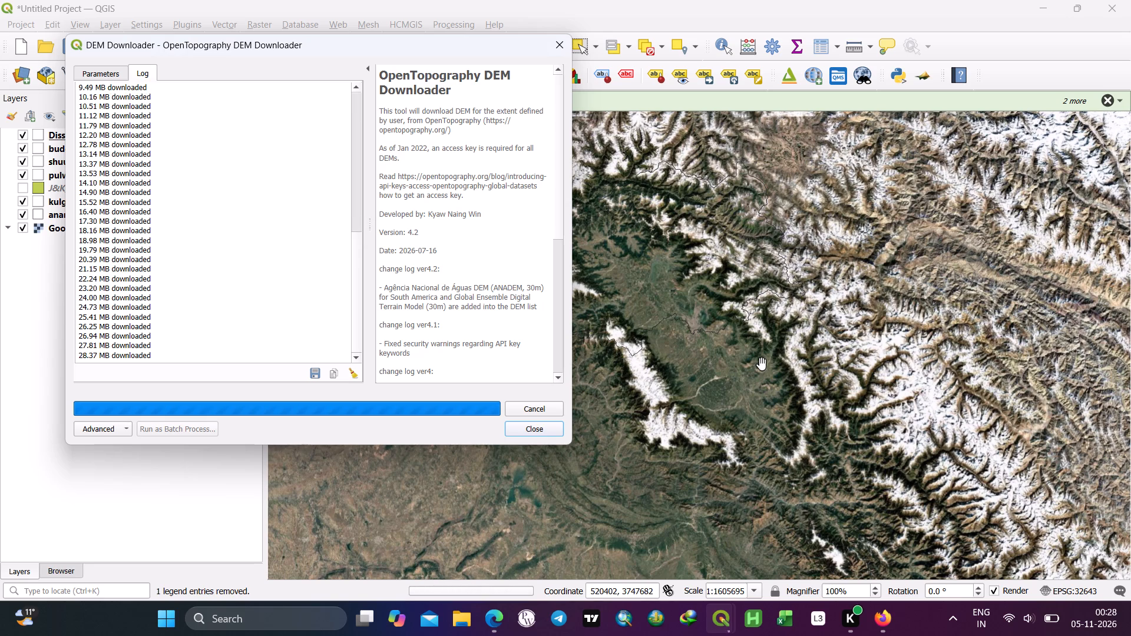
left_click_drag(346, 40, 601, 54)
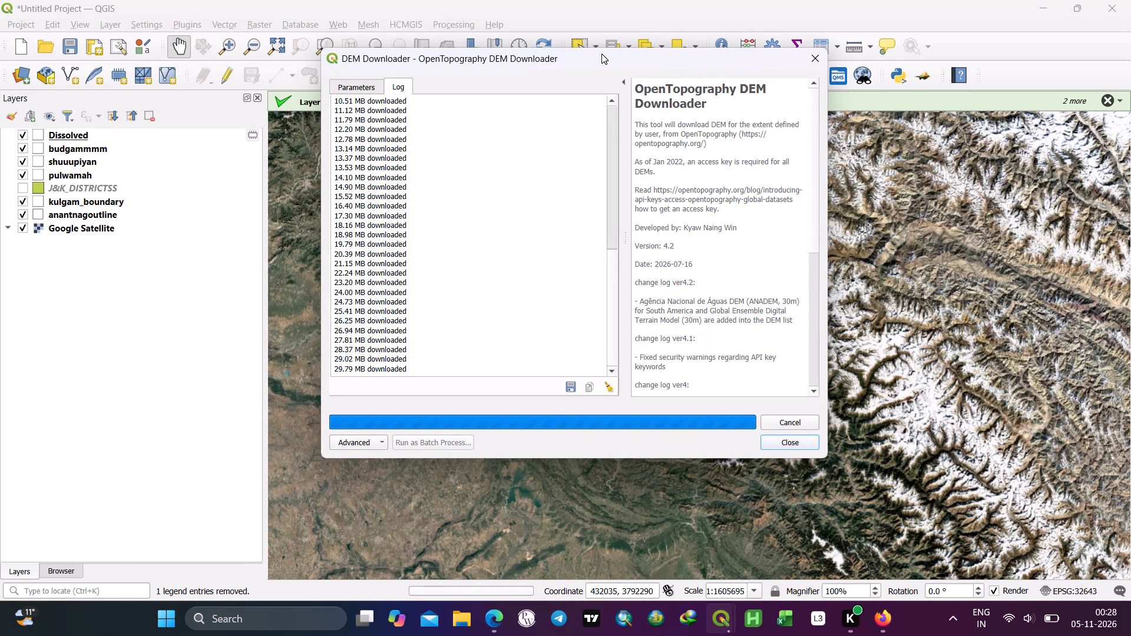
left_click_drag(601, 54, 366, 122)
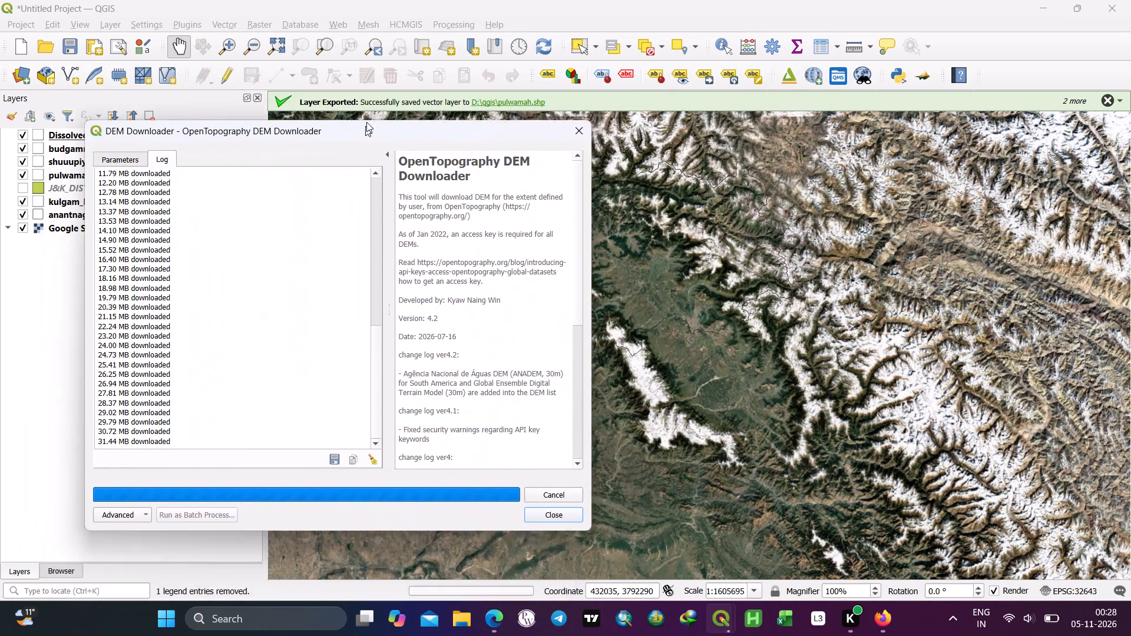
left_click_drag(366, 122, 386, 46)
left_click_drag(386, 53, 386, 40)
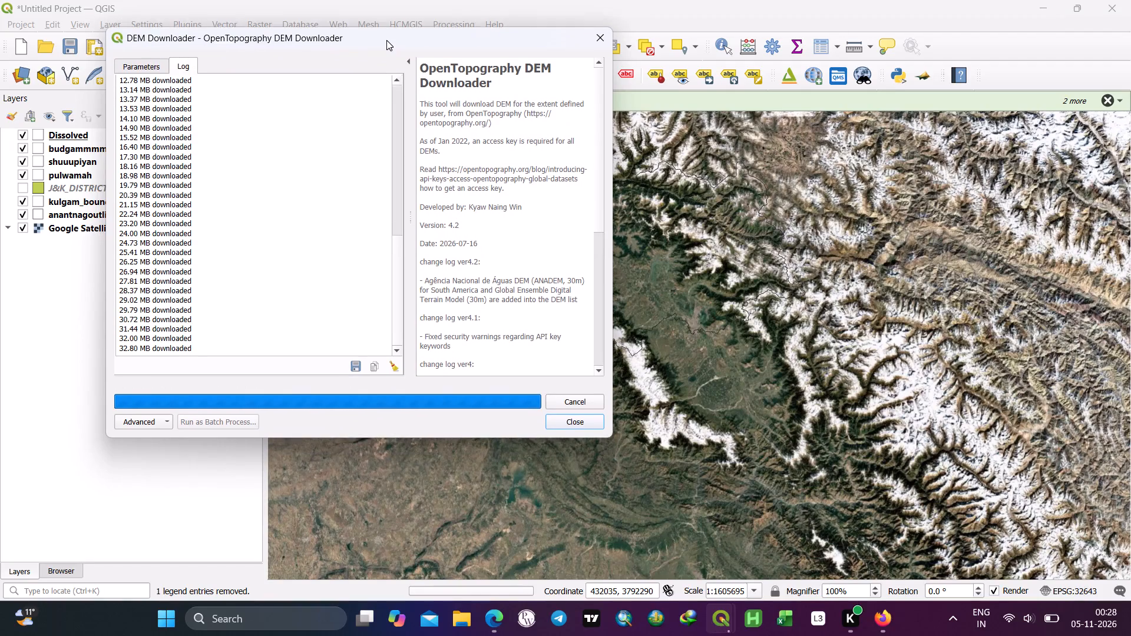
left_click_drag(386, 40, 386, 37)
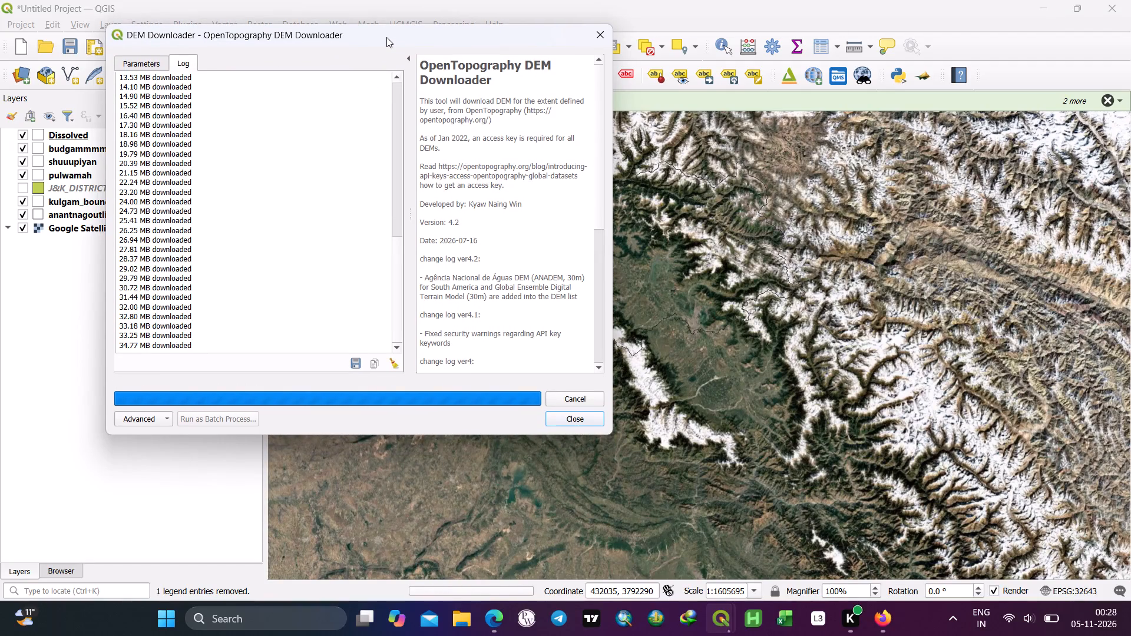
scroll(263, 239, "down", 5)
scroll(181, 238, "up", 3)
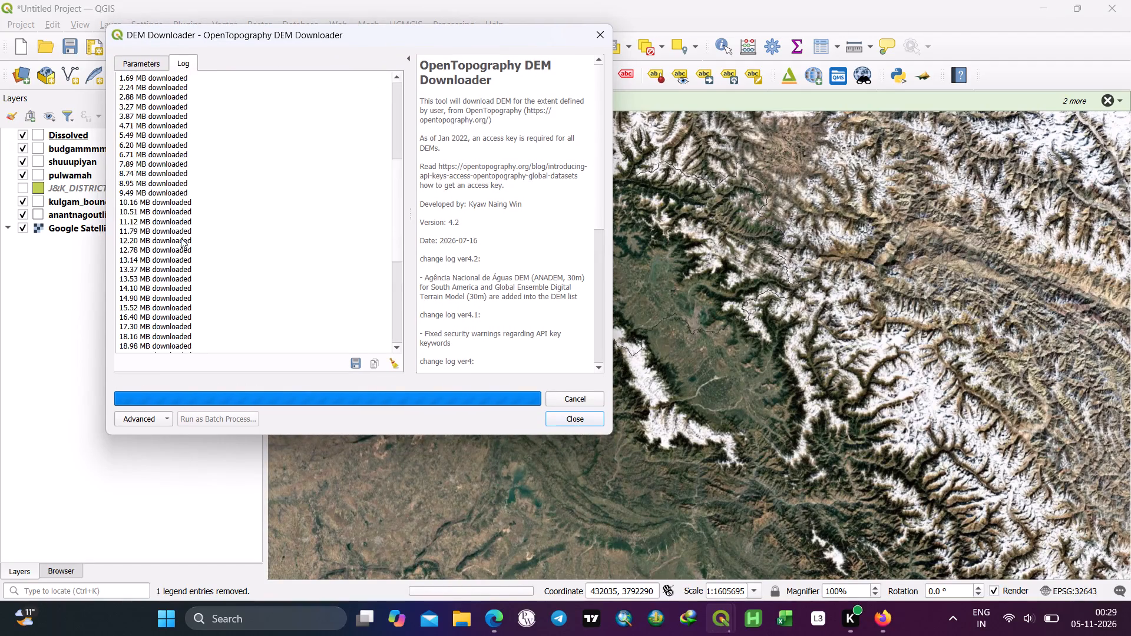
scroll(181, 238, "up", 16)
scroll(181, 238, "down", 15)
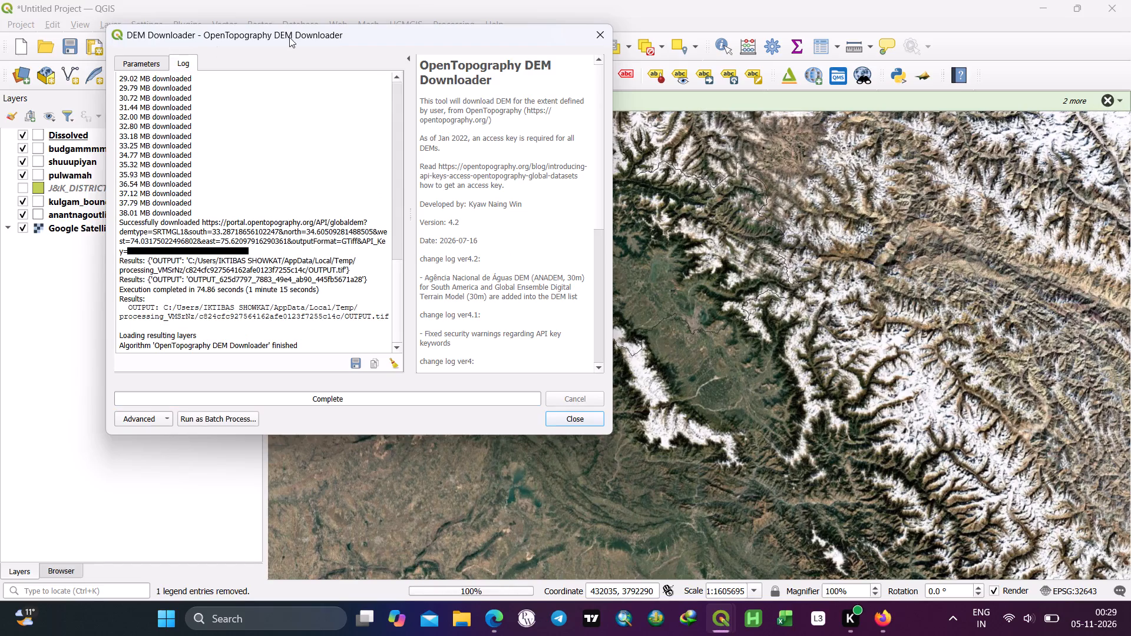
Close the DEM downloader and clip the SRTMGL1[Memory] raster with the Dissolved mask layer, keeping the resolution of the input raster.
left_click(579, 418)
left_click(257, 22)
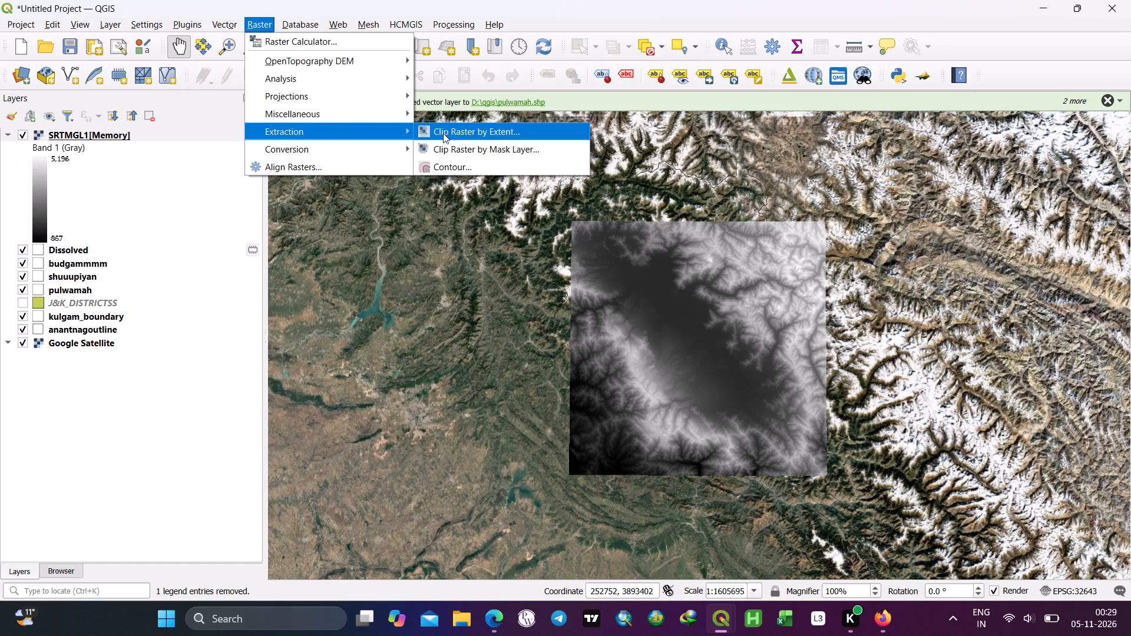
left_click(476, 148)
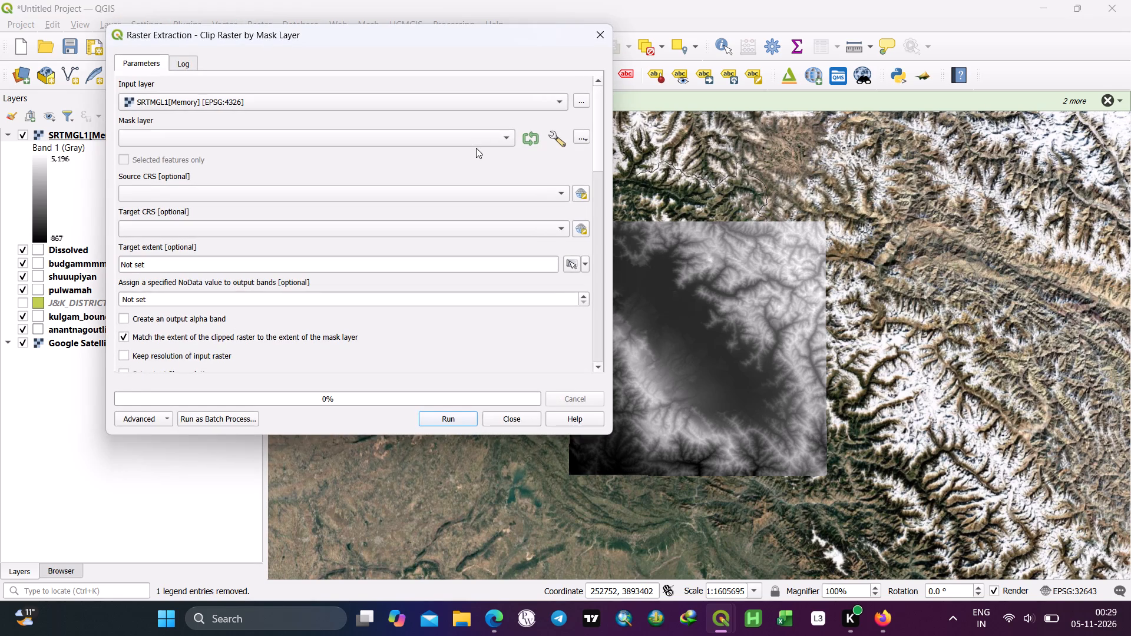
left_click(499, 138)
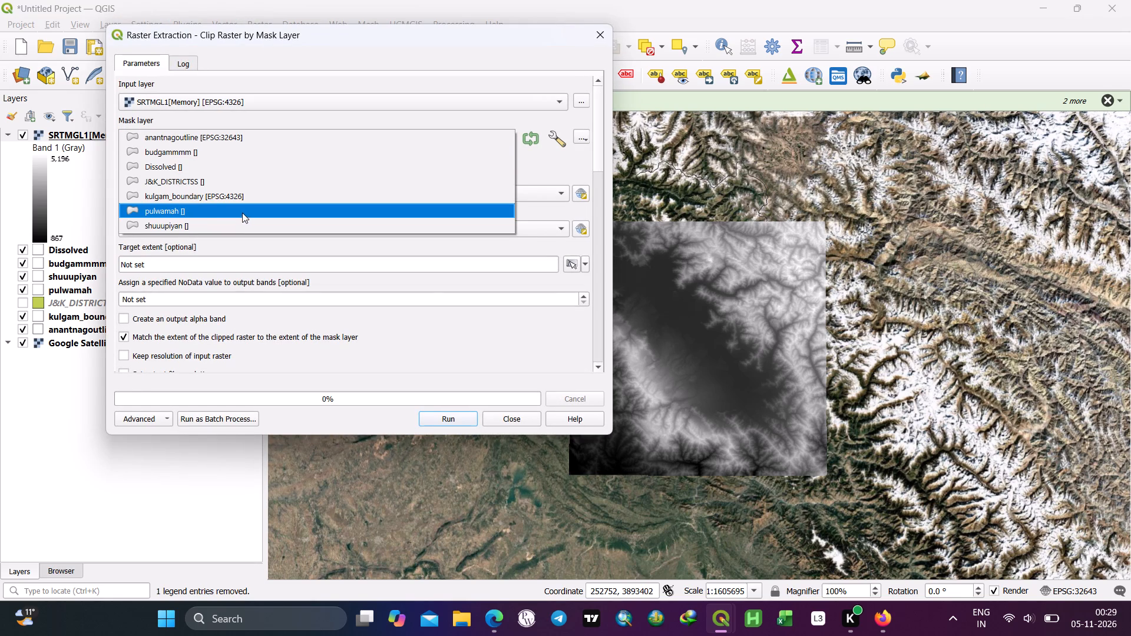
left_click(219, 164)
scroll(170, 330, "down", 2)
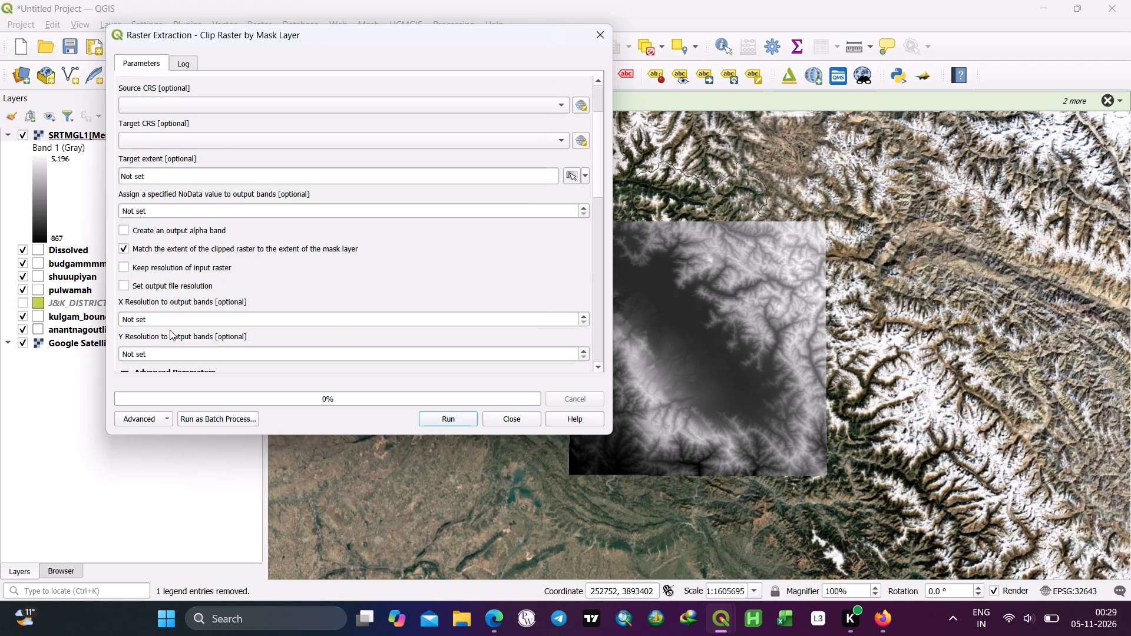
left_click(121, 265)
scroll(204, 238, "down", 2)
left_click(444, 417)
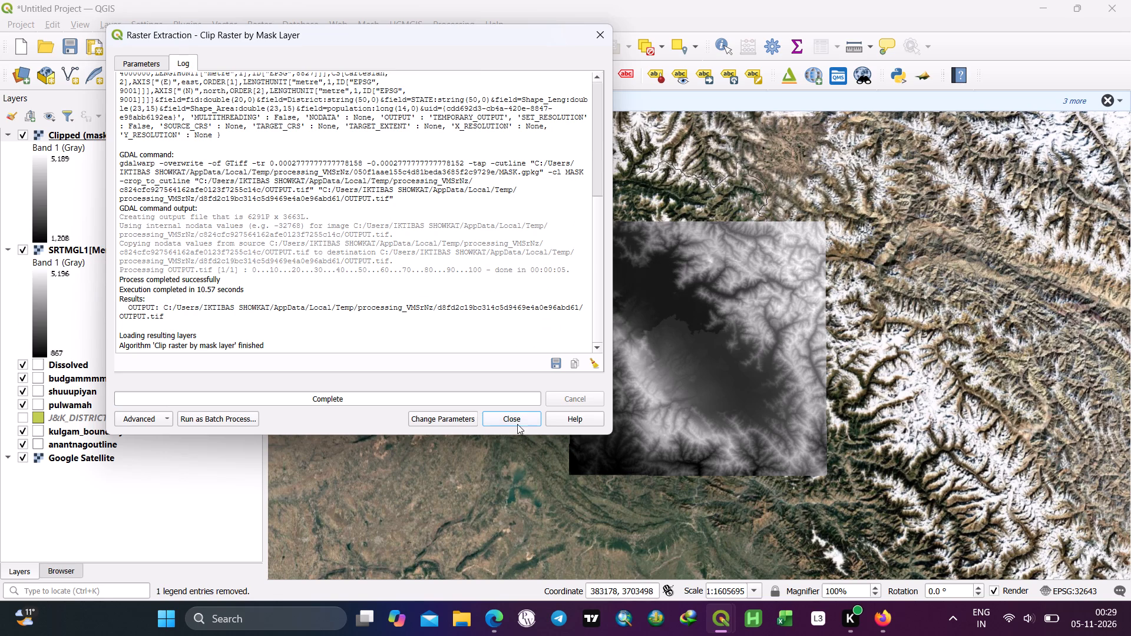
left_click(514, 419)
Compare the clipped raster's coverage with the full SRTMGL1[Memory] raster by toggling the full raster's visibility, leaving it hidden.
left_click(25, 251)
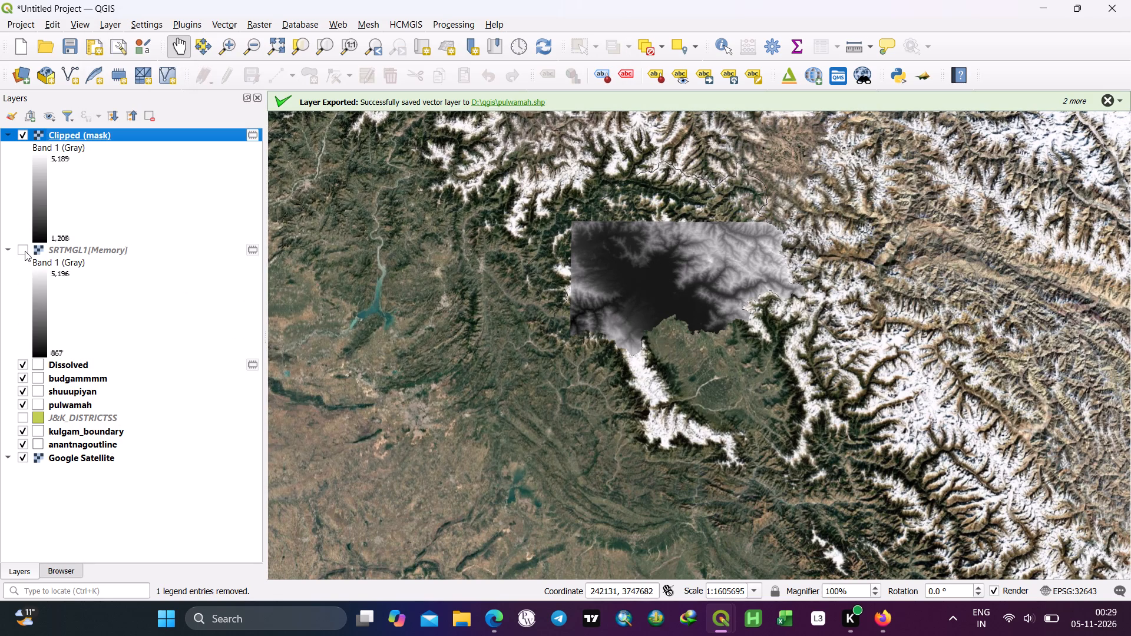
left_click(25, 251)
left_click(25, 251)
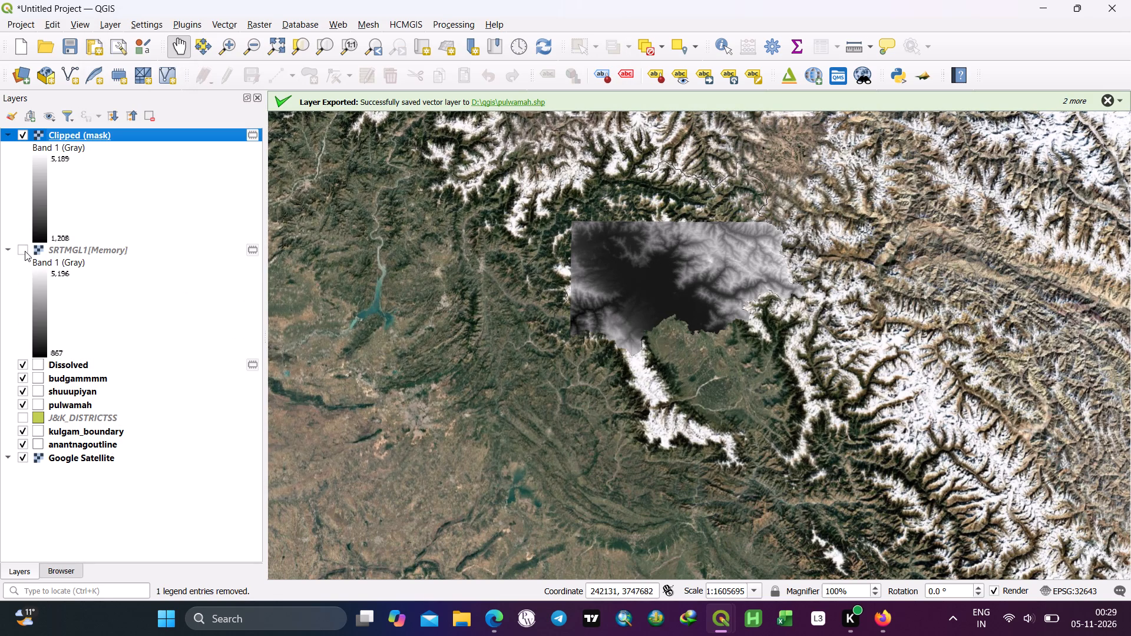
left_click(25, 251)
left_click(25, 251)
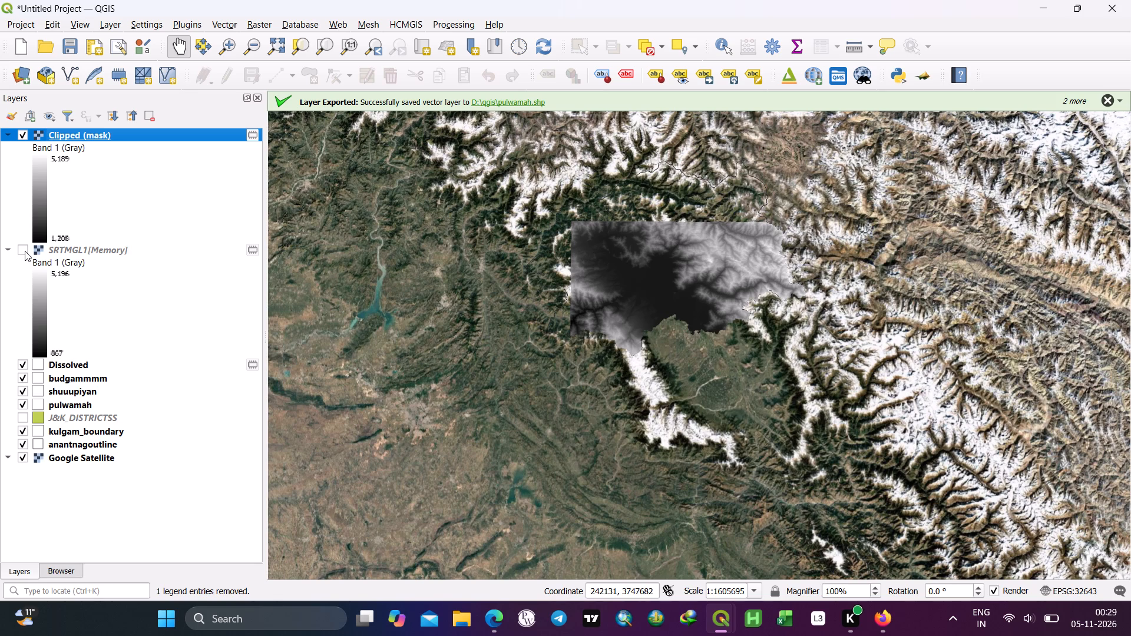
left_click(25, 251)
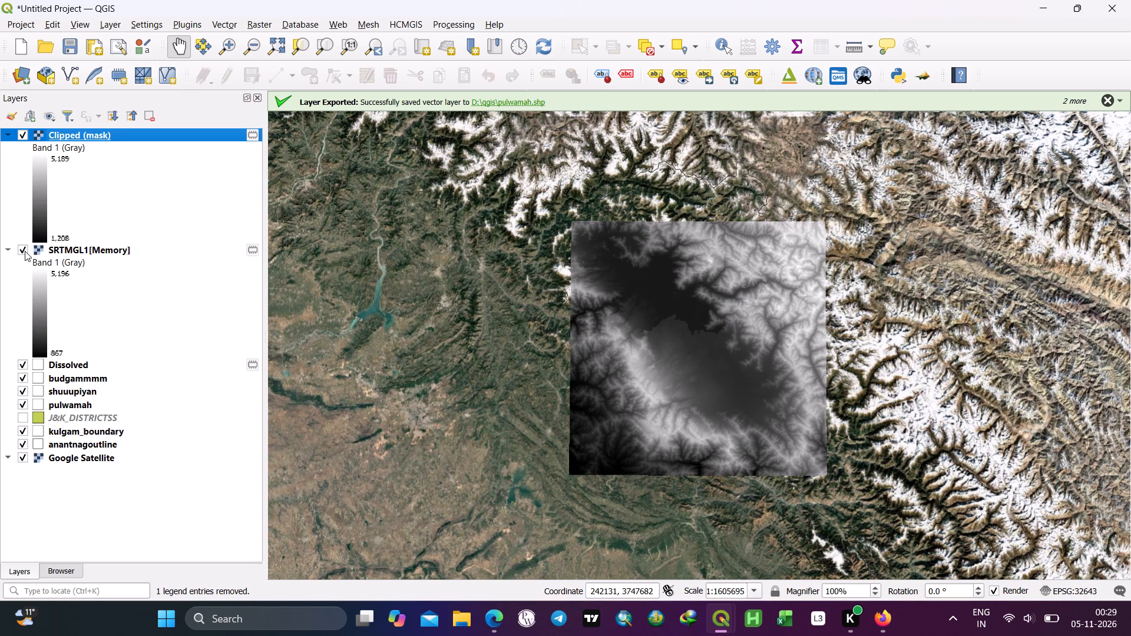
left_click(25, 251)
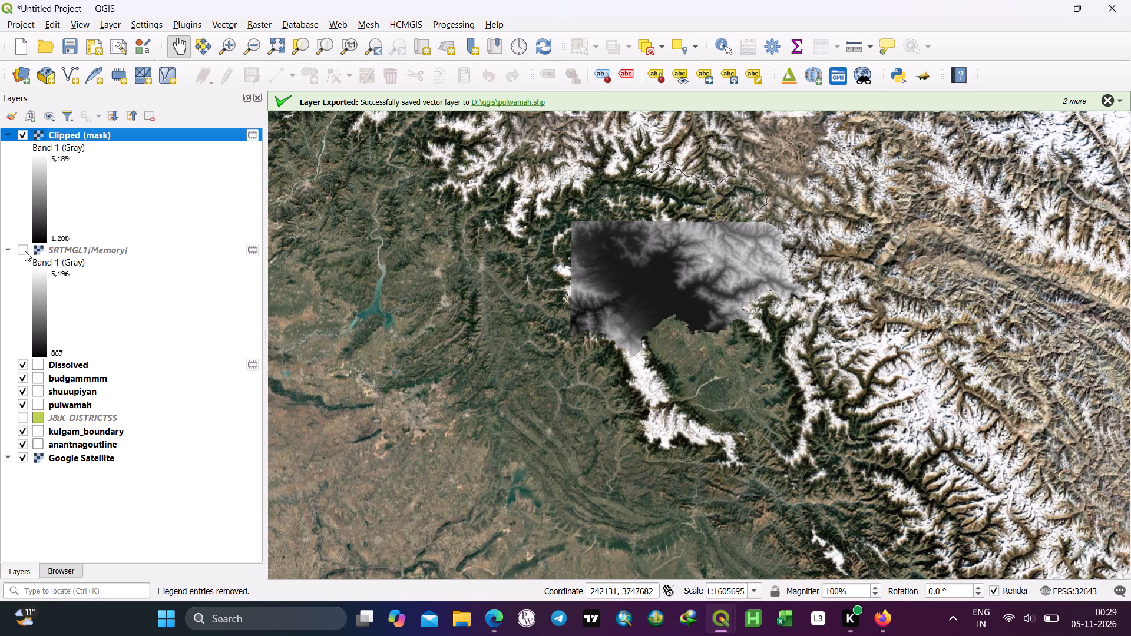
left_click(25, 251)
left_click(25, 251)
left_click(25, 251)
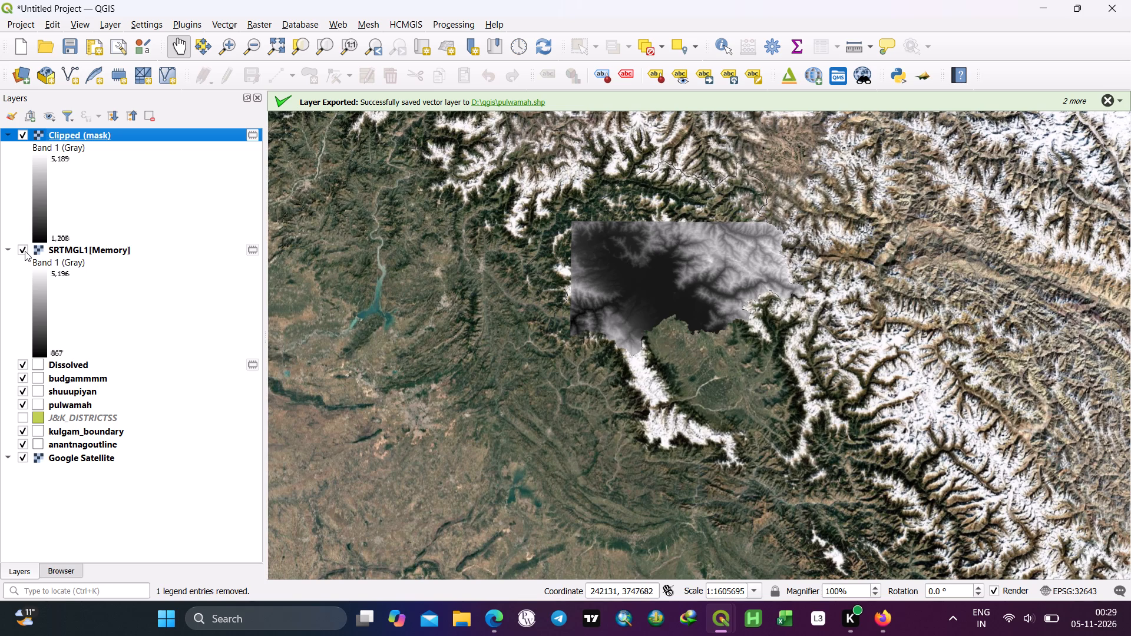
left_click(25, 251)
left_click(25, 251)
left_click(25, 251)
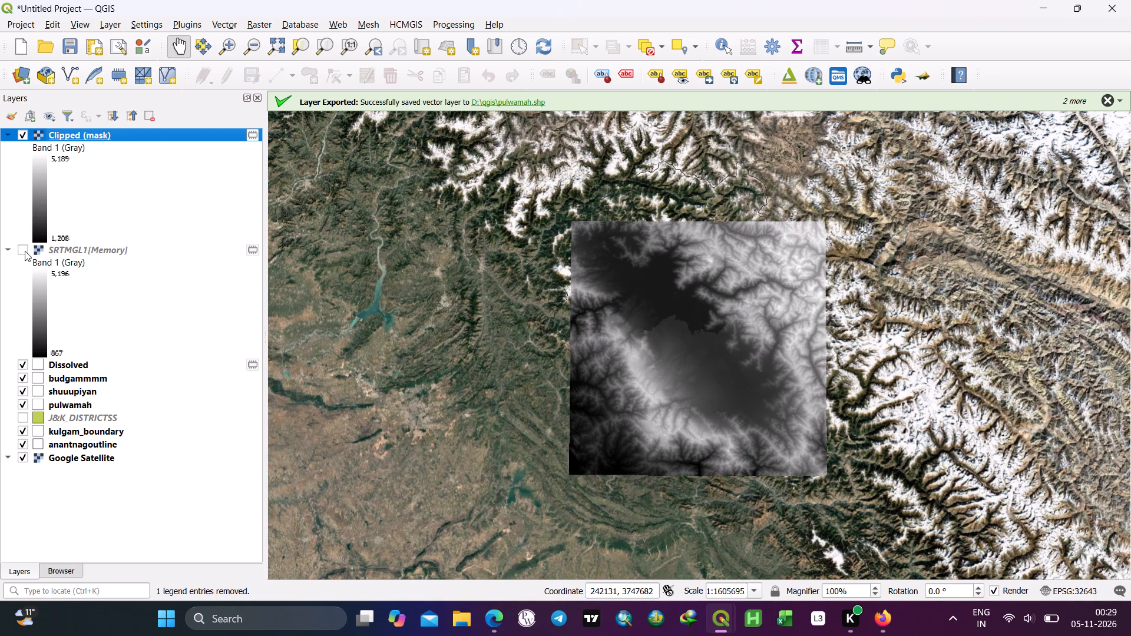
Check which districts the clipped raster covers by toggling the J&K_DISTRICTSS layer's visibility, leaving it hidden.
left_click(22, 418)
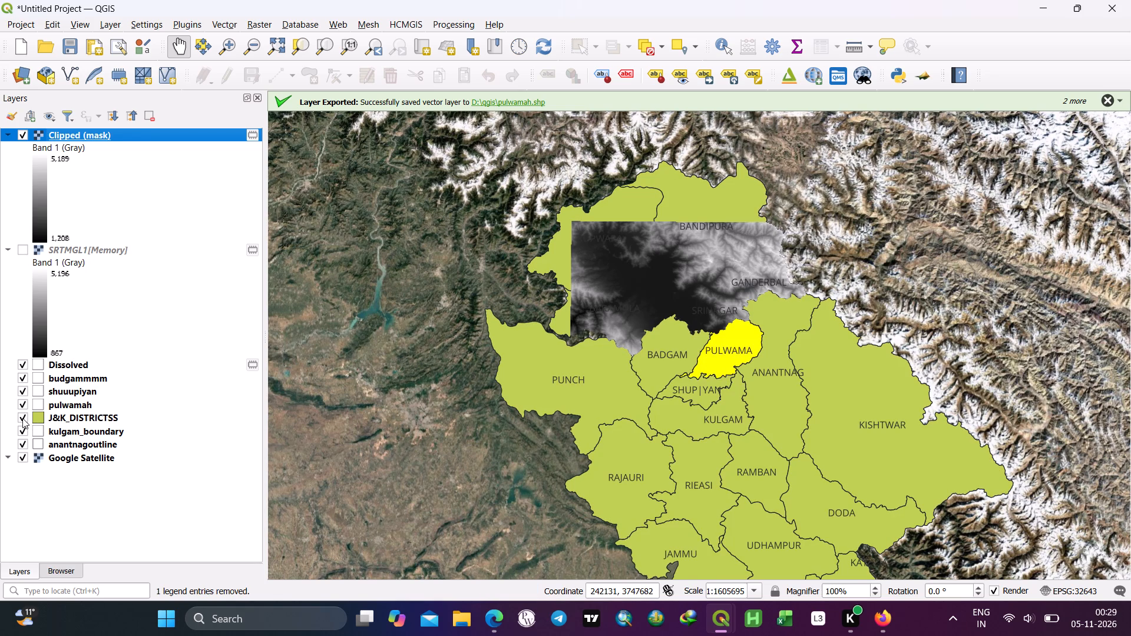
left_click(22, 418)
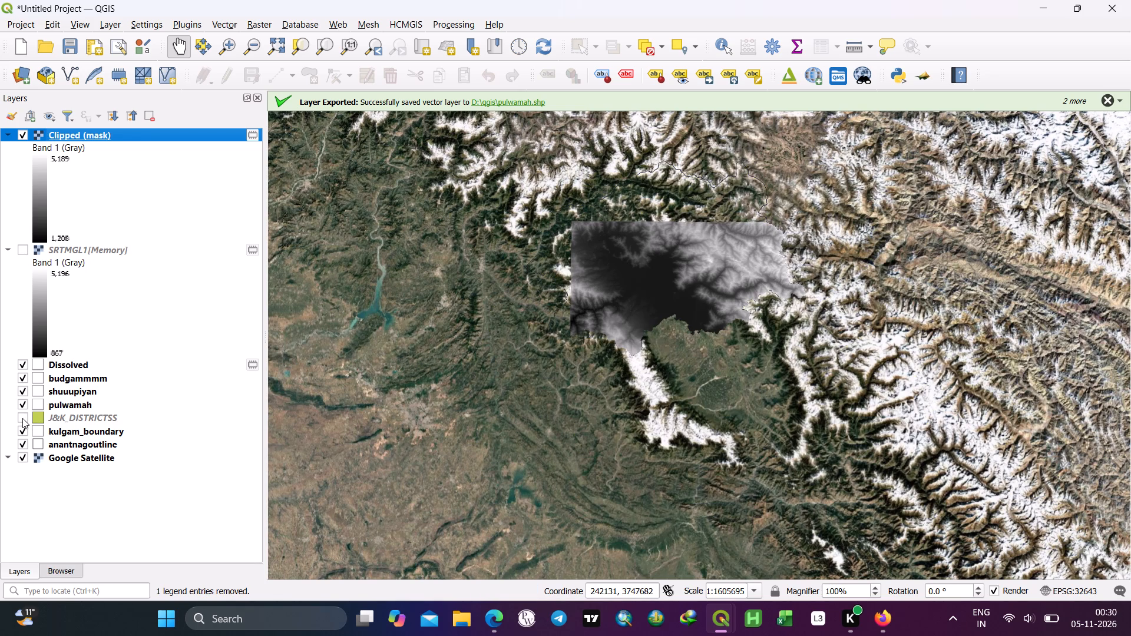
left_click(22, 418)
left_click(22, 418)
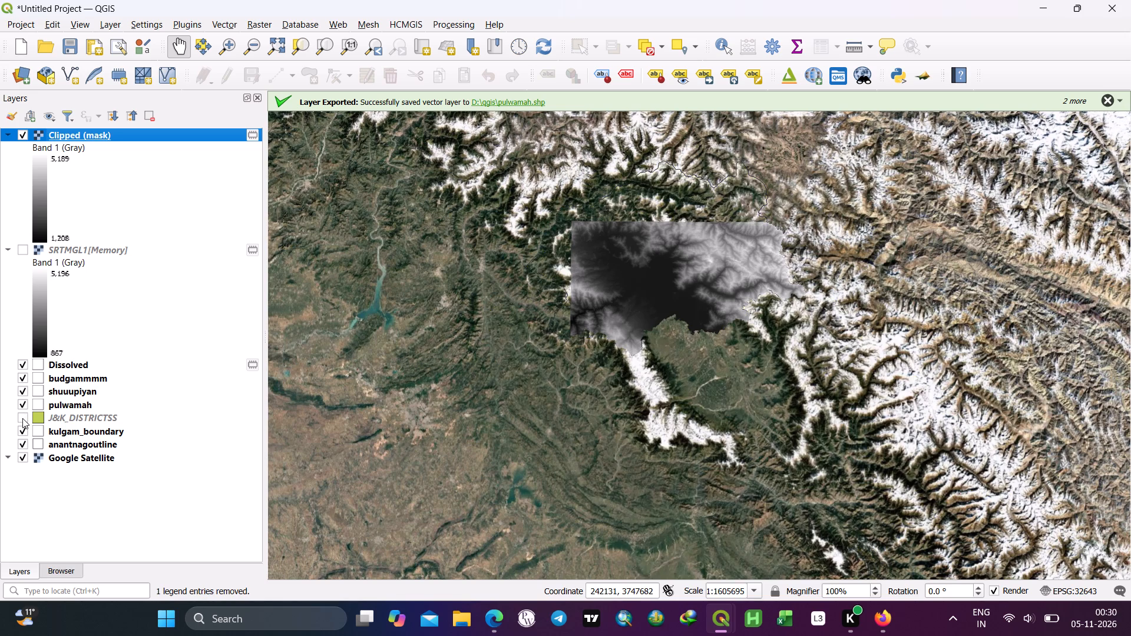
left_click(22, 418)
left_click(22, 418)
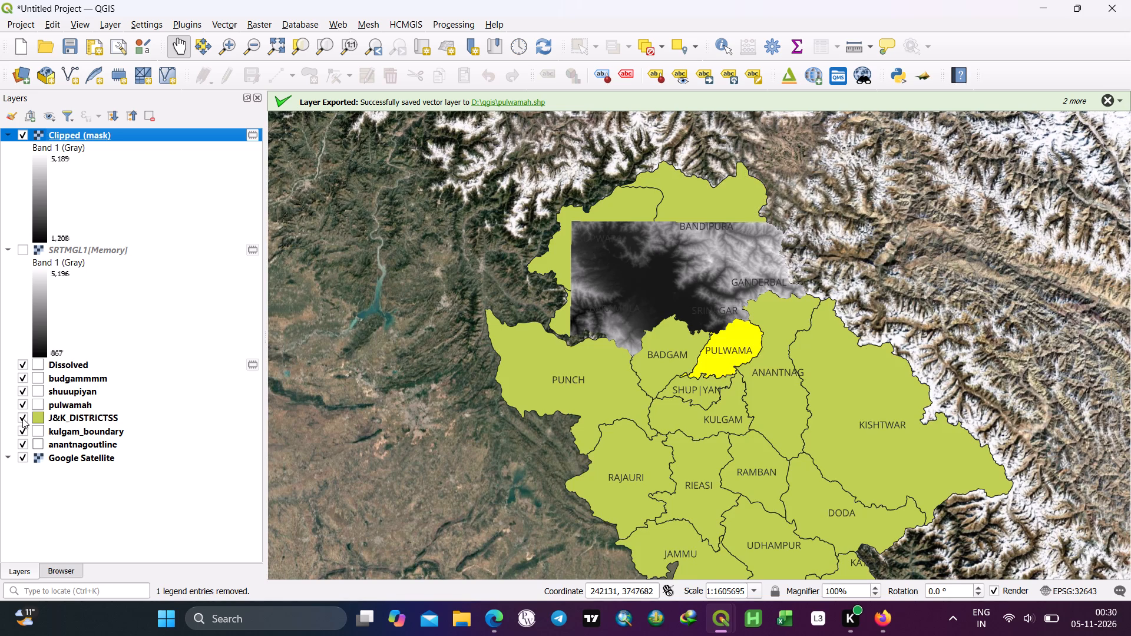
left_click(22, 418)
left_click(22, 418)
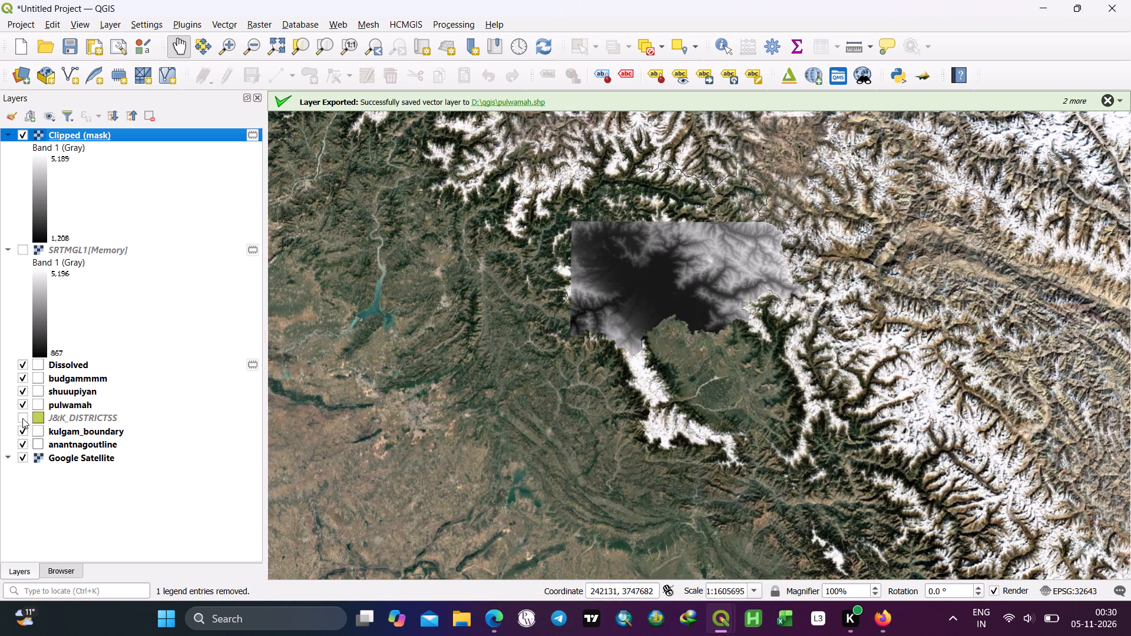
left_click(22, 418)
left_click(22, 418)
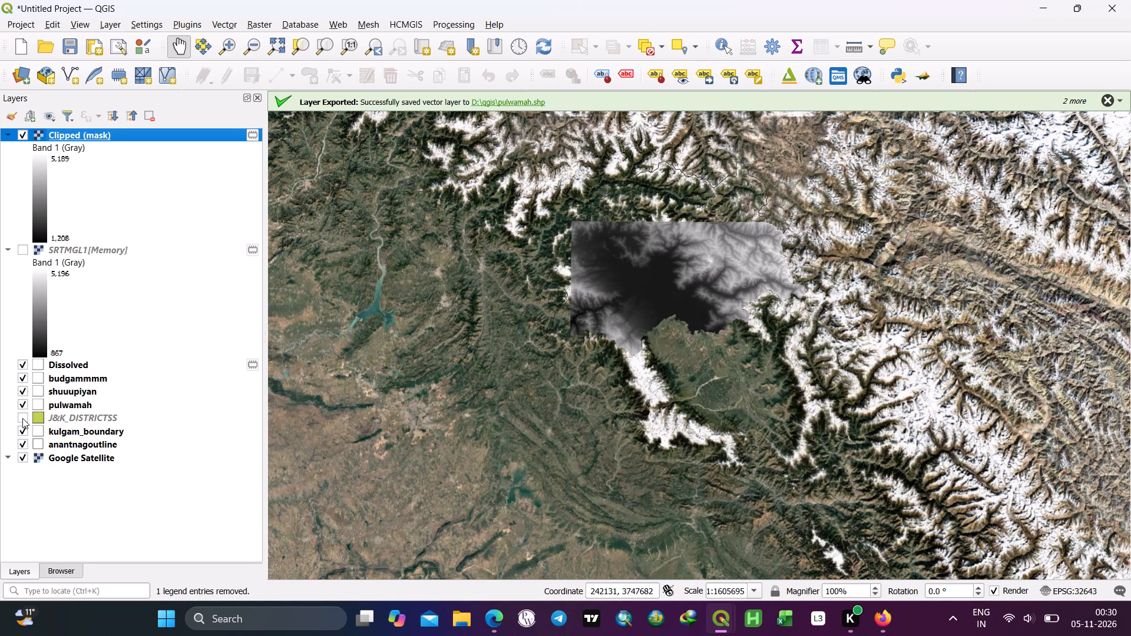
left_click(22, 418)
left_click(22, 418)
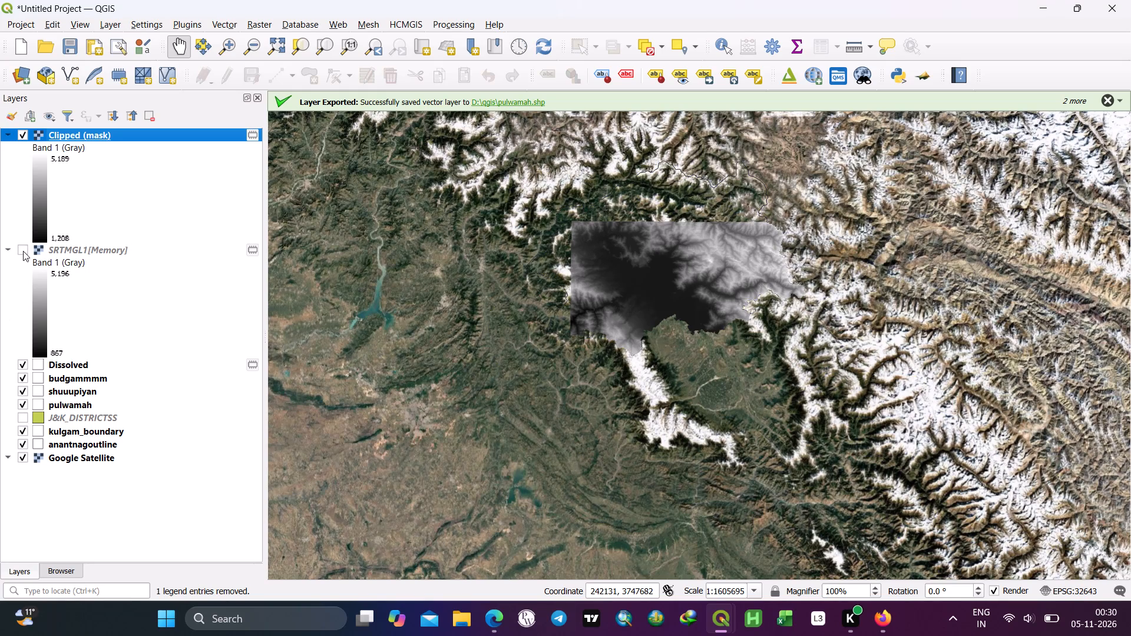
Compare the clipped raster with the full SRTMGL1[Memory] raster once more by toggling the full raster on and off.
left_click(23, 251)
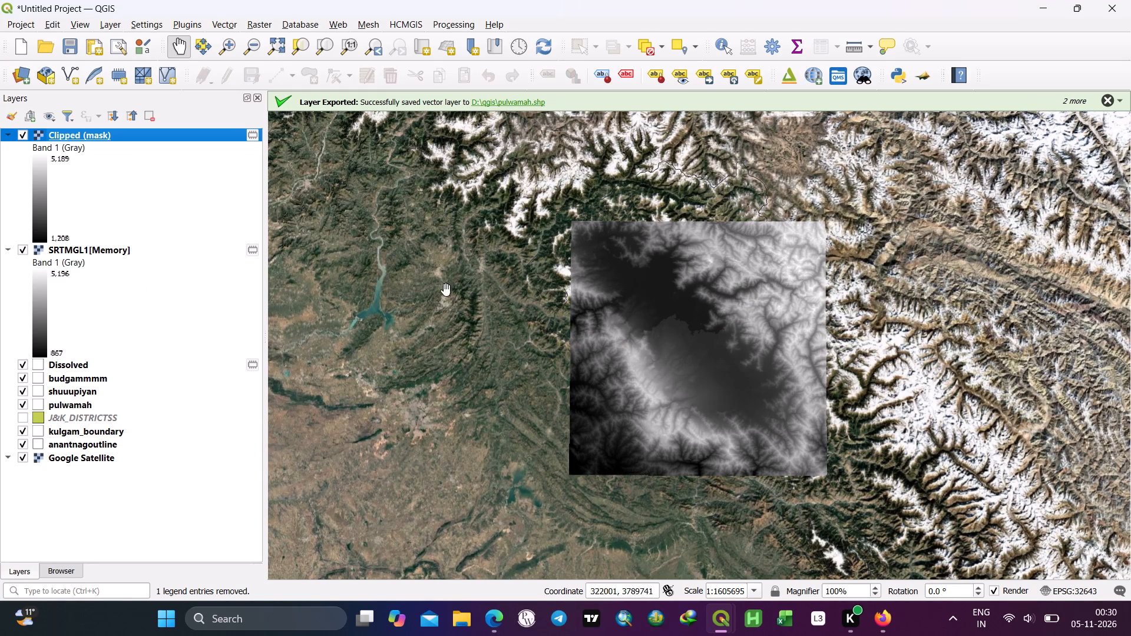
left_click(25, 251)
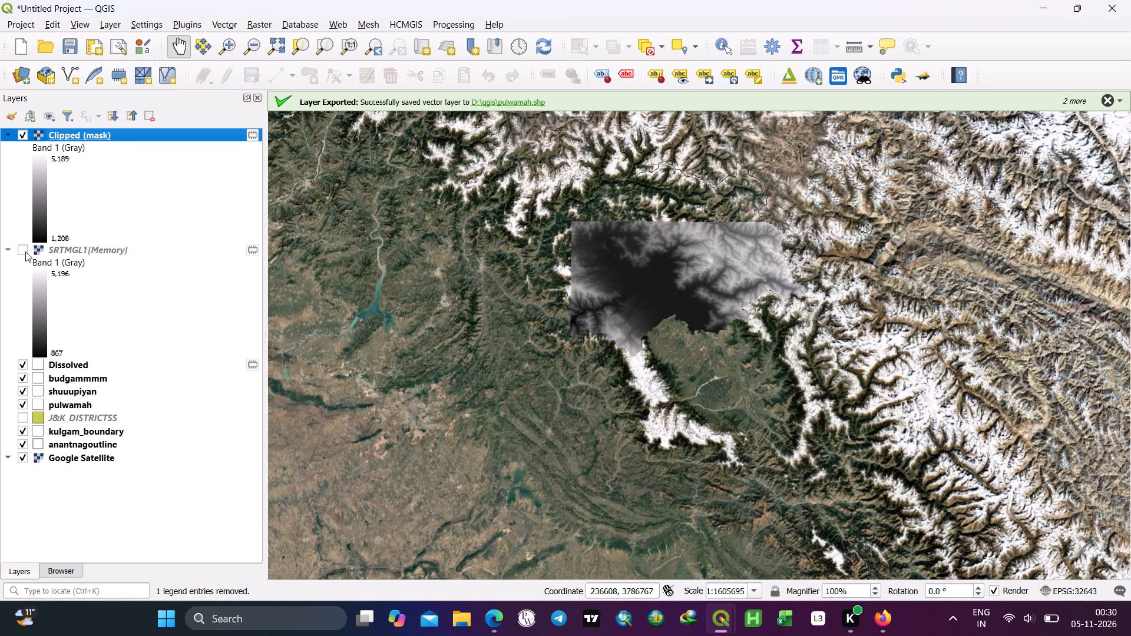
left_click(25, 251)
left_click(25, 251)
left_click(25, 251)
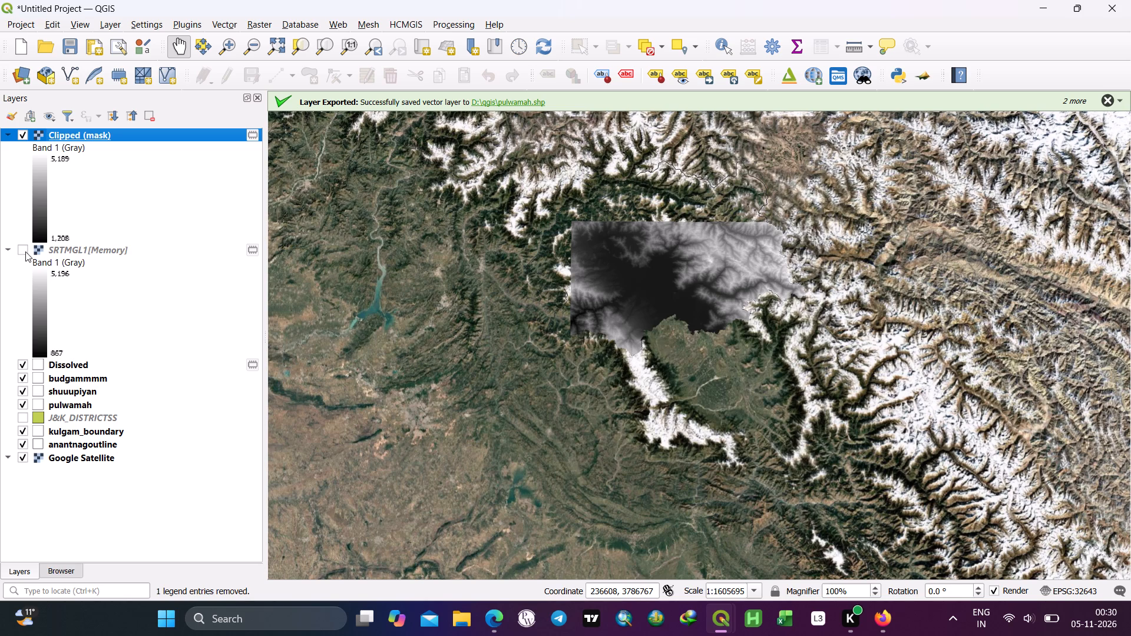
left_click(25, 251)
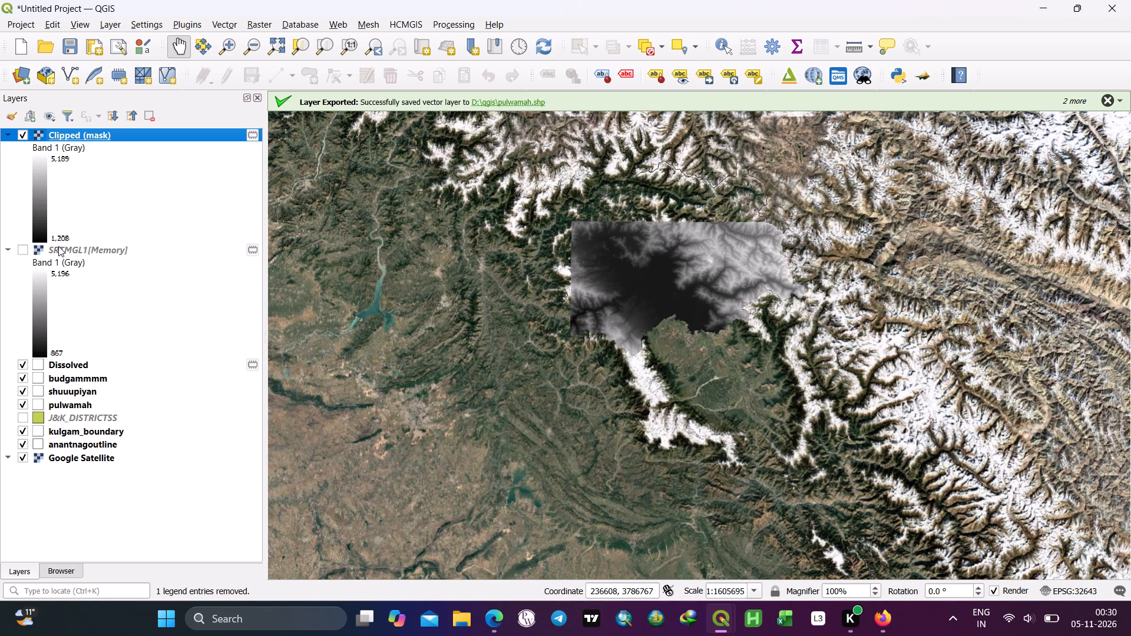
Remove the SRTMGL1[Memory] raster layer from the project.
right_click(58, 246)
left_click(123, 416)
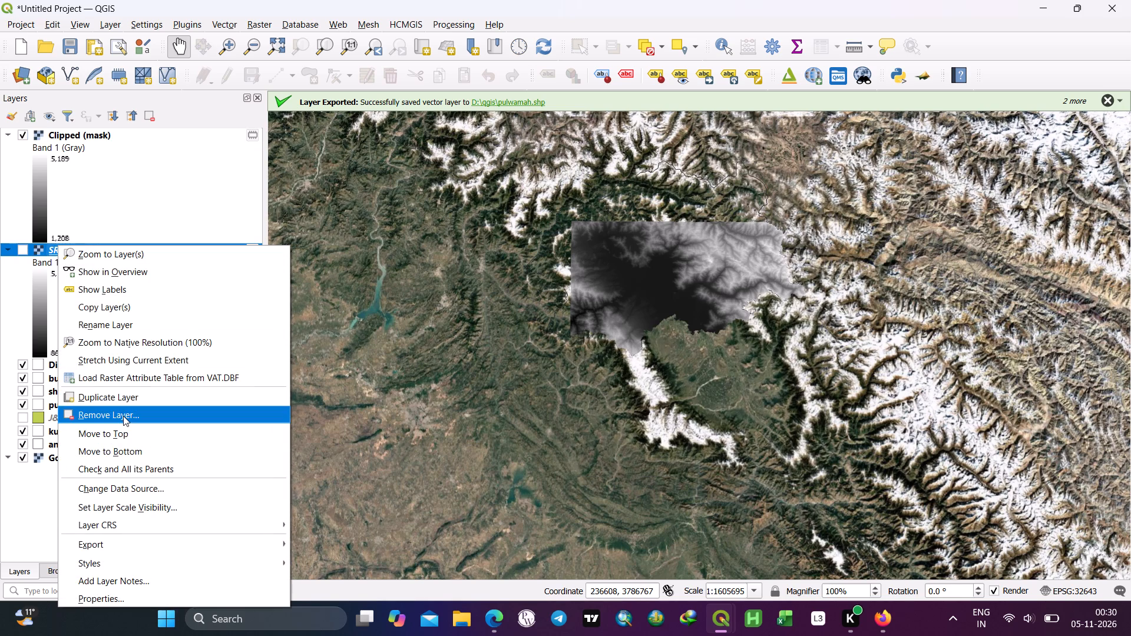
left_click(544, 323)
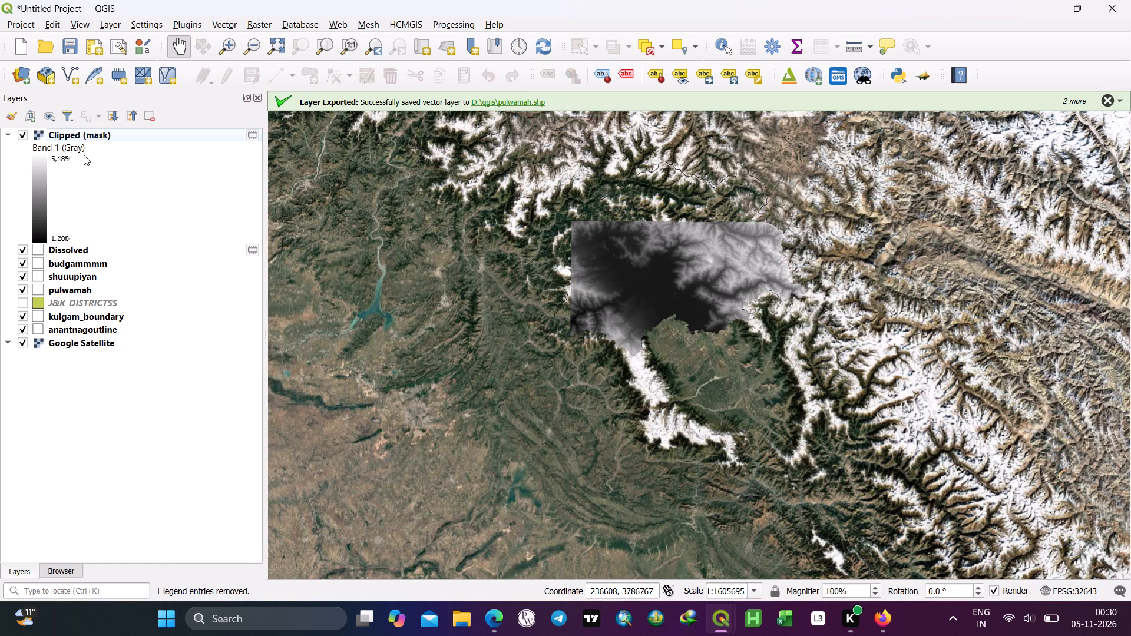
Remove the Clipped (mask) raster layer from the project.
right_click(76, 138)
left_click(146, 310)
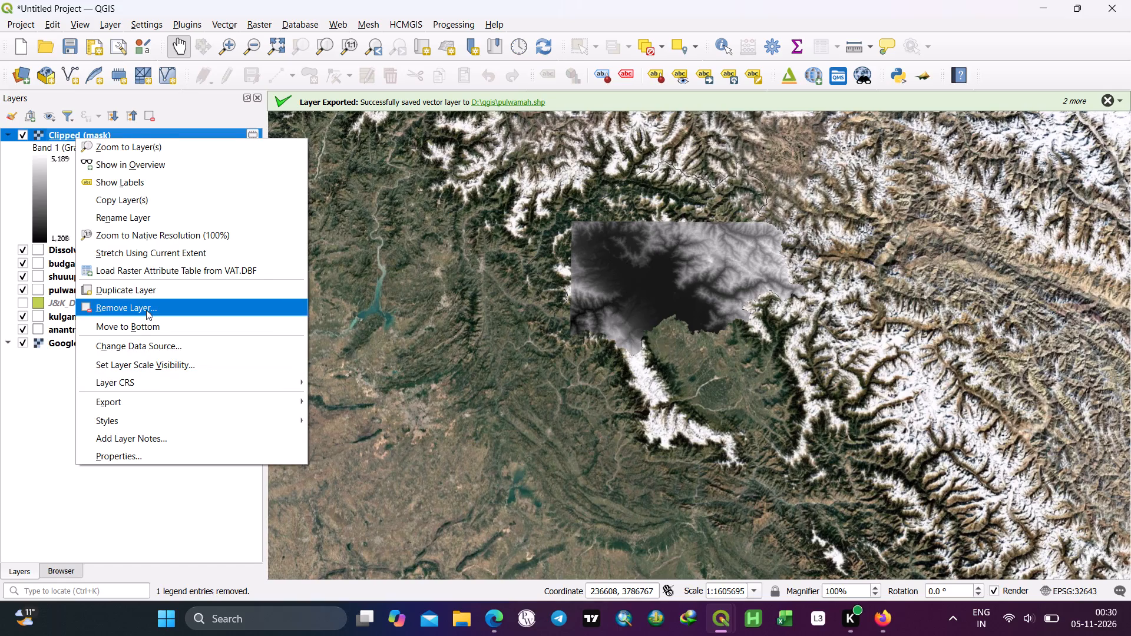
left_click(533, 326)
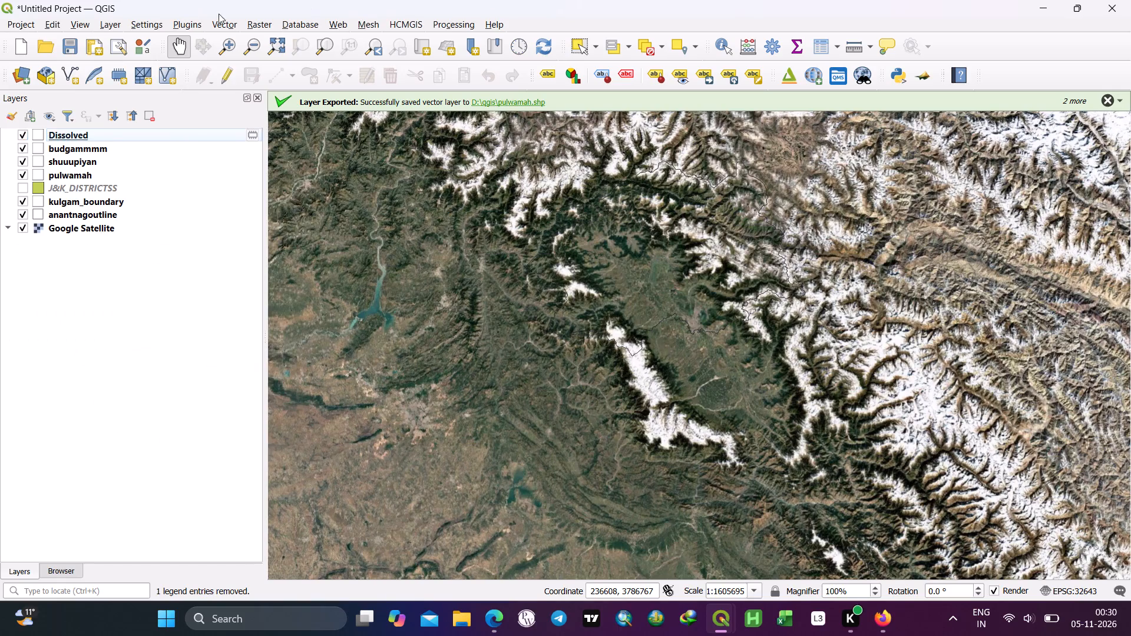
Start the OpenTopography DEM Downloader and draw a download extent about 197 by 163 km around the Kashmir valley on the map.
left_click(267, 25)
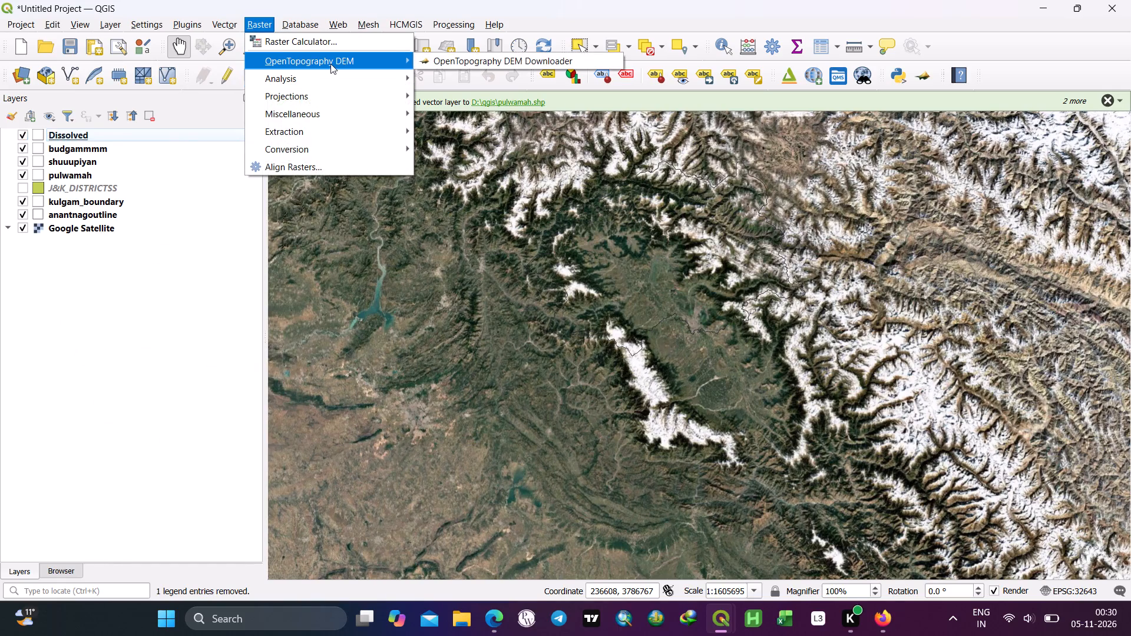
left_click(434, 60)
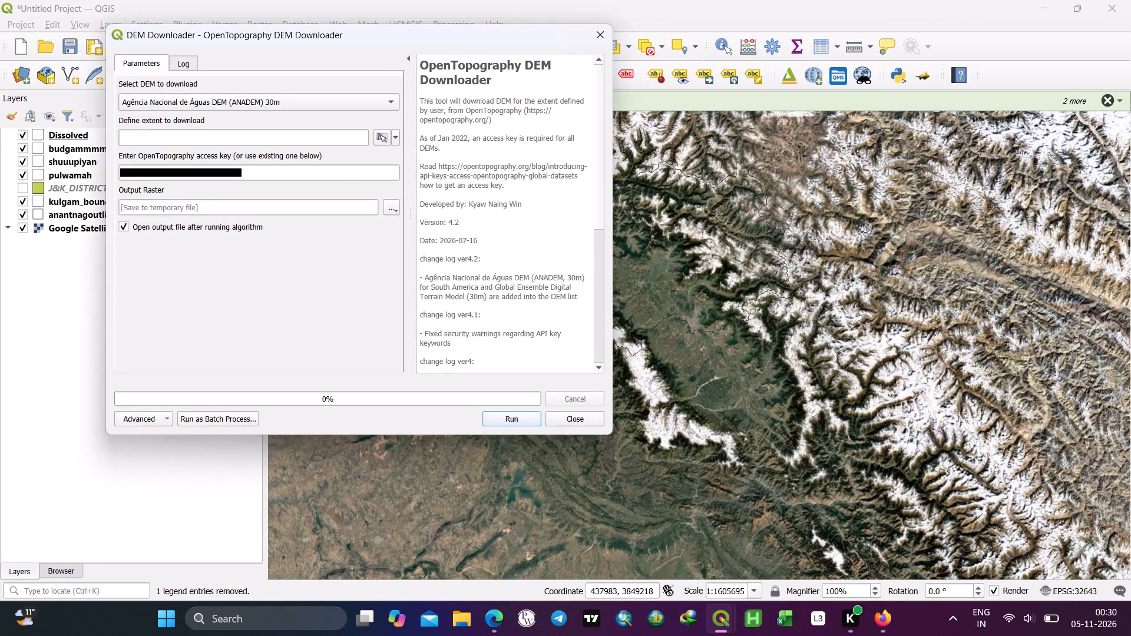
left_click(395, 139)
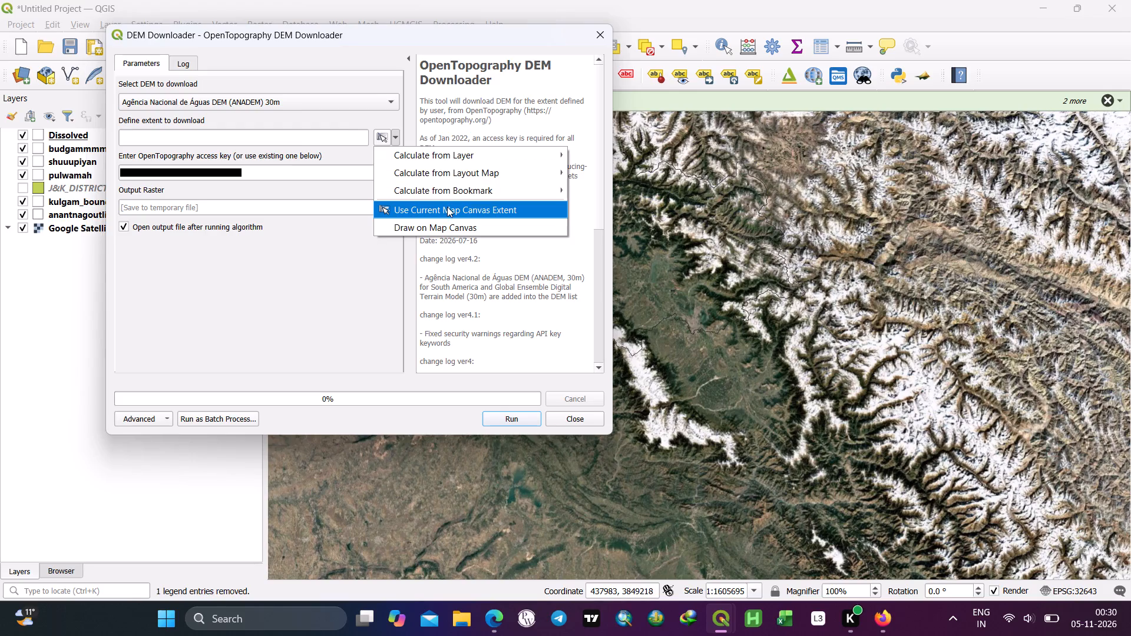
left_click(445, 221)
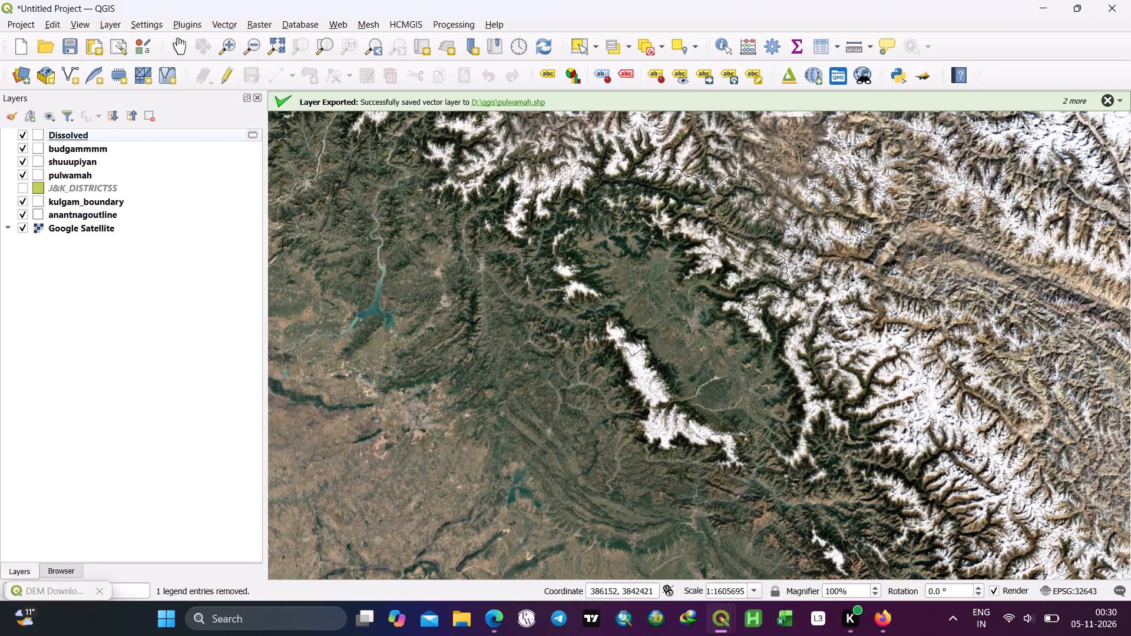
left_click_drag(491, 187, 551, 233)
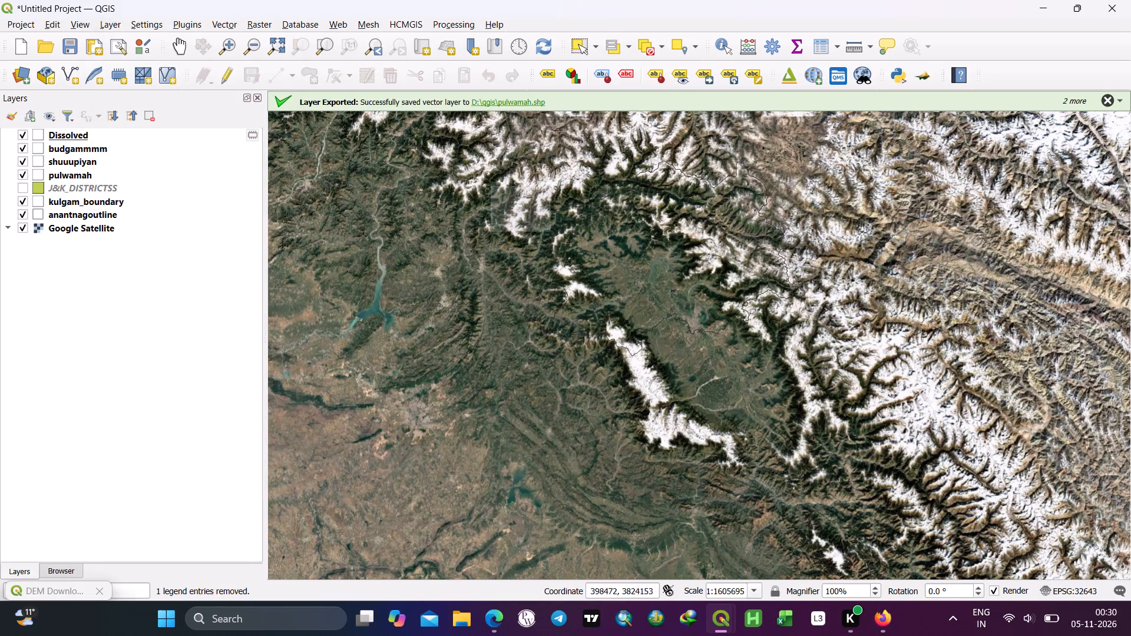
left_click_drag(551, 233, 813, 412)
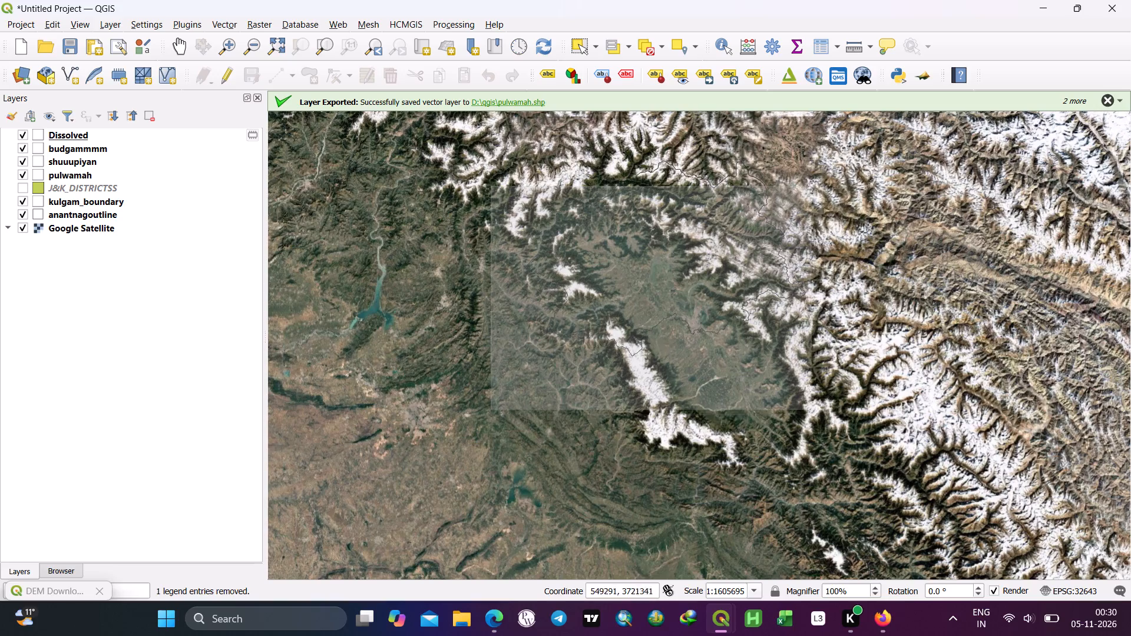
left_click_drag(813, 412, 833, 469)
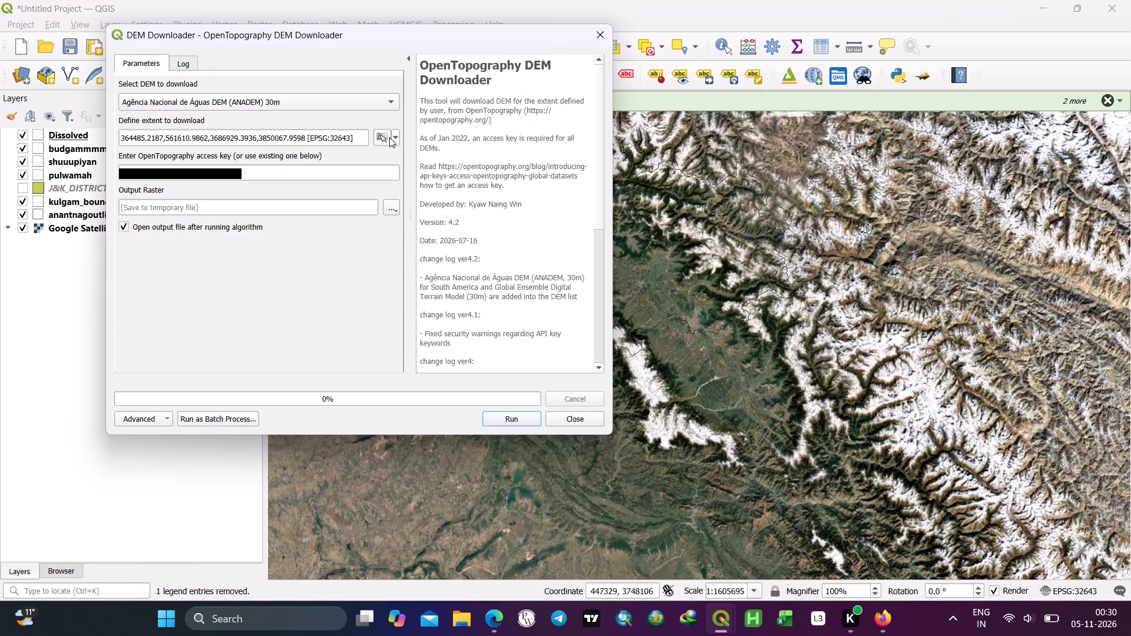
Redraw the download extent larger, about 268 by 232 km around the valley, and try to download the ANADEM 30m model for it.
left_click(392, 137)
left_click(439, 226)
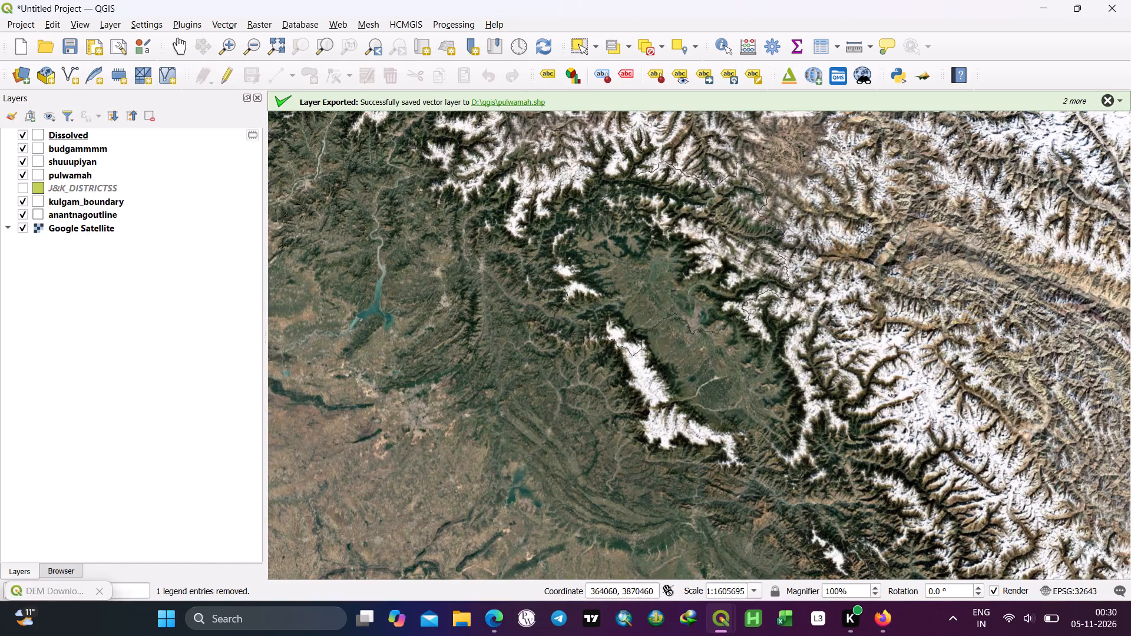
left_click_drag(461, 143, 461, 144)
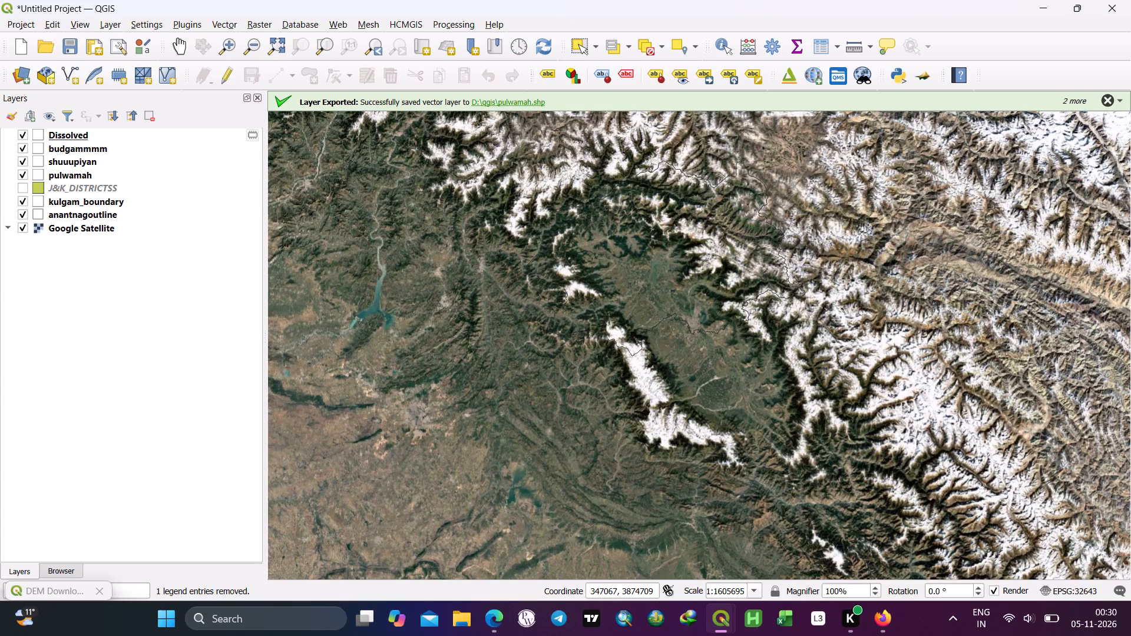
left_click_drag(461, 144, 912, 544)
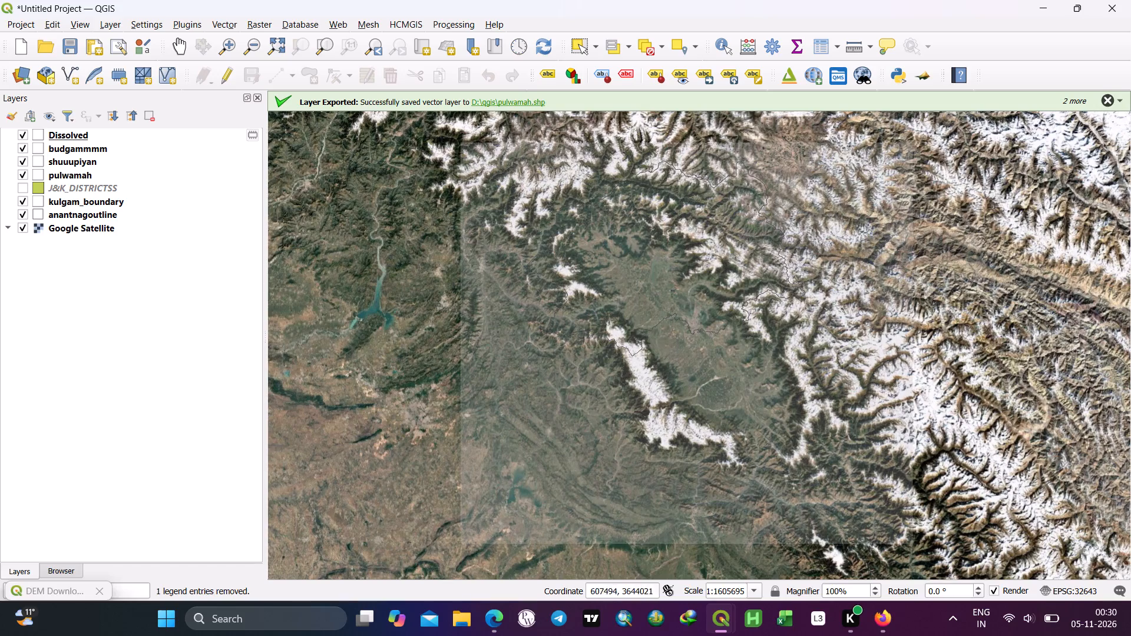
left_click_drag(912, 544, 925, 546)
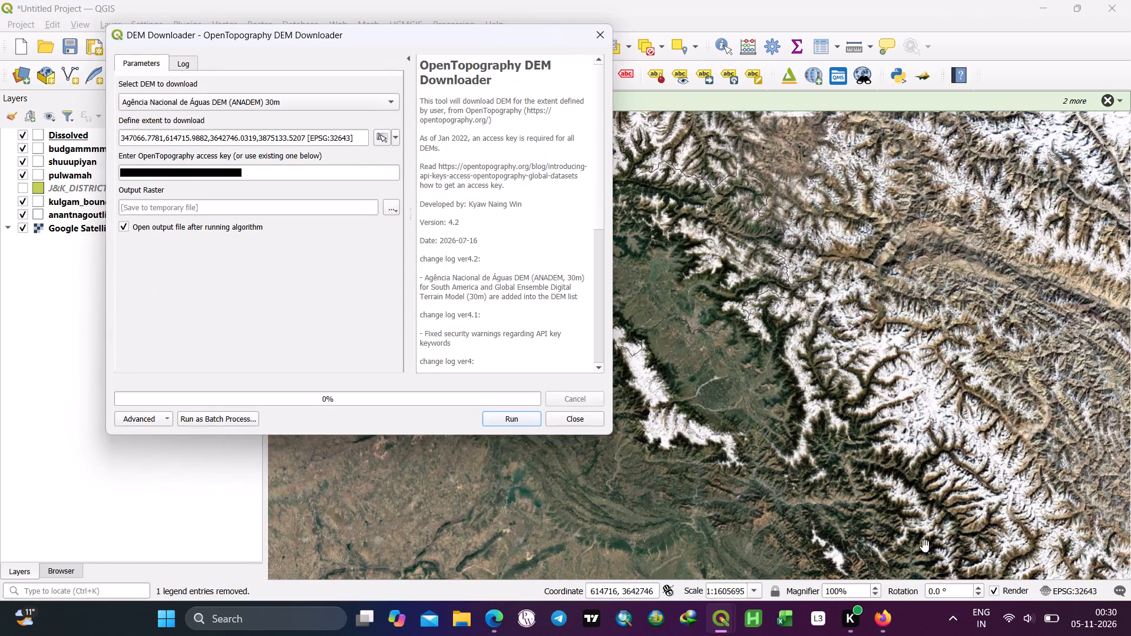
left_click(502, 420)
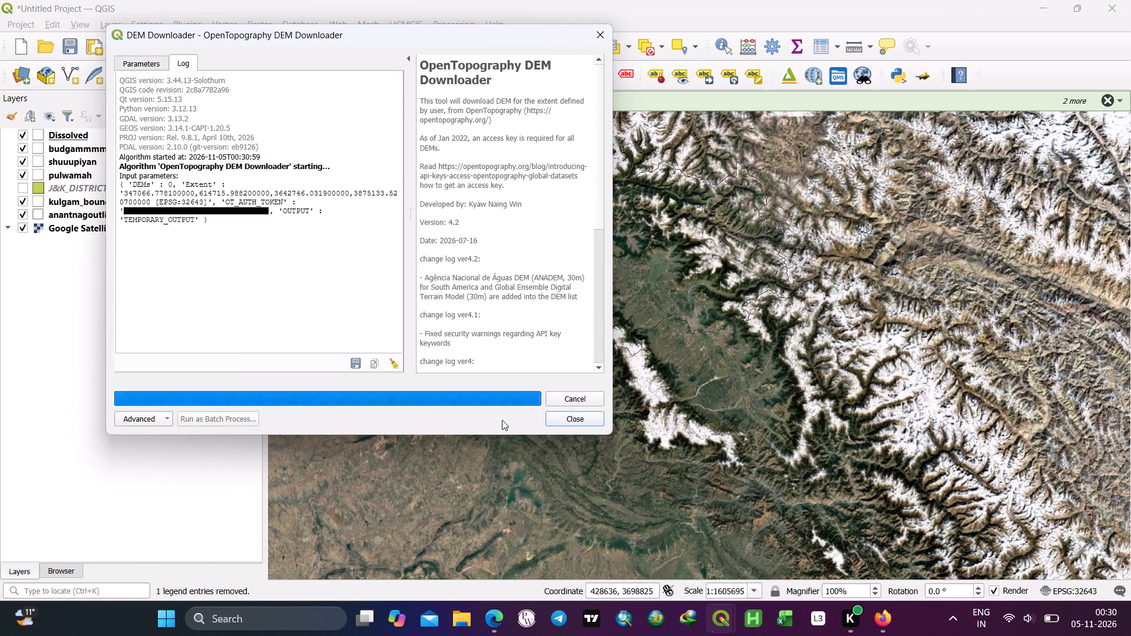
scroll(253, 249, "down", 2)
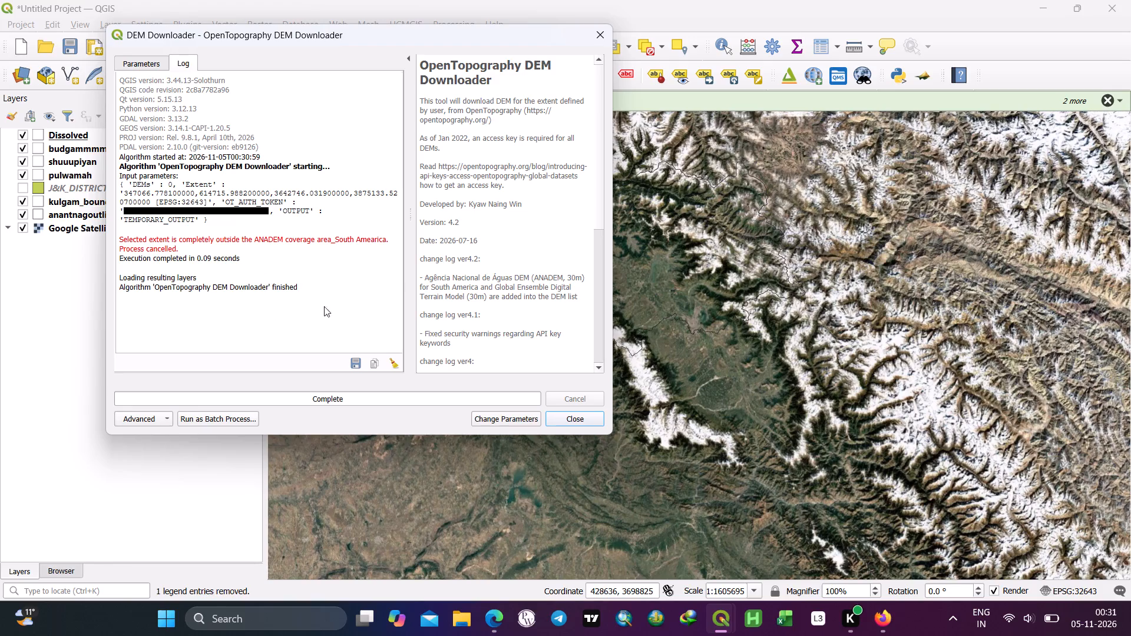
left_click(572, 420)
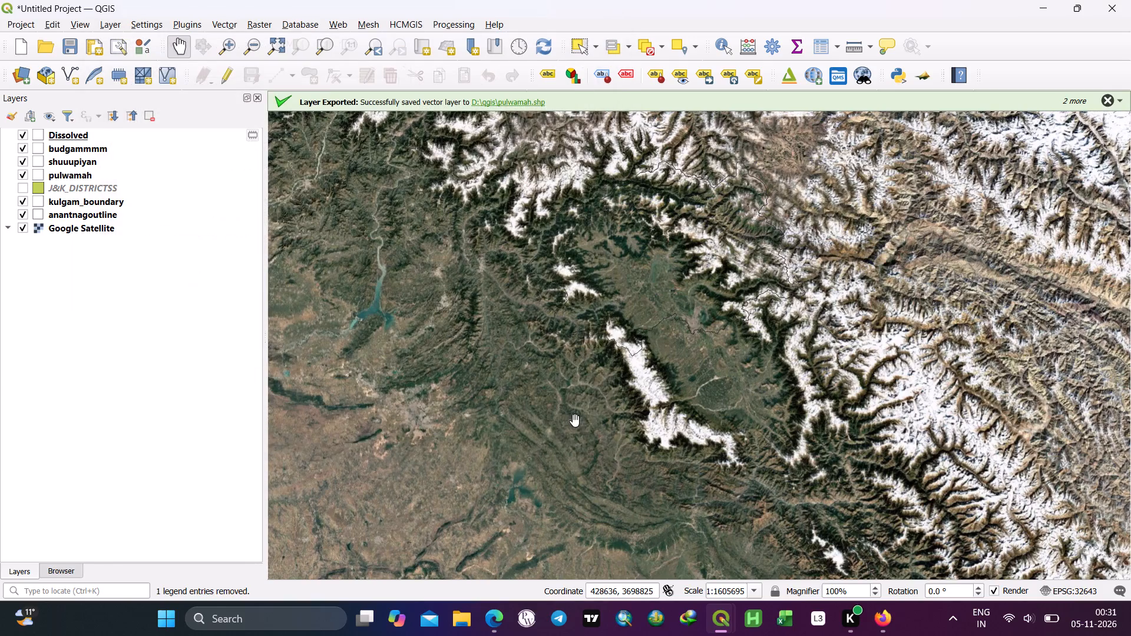
Download the SRTM 30m model with the OpenTopography DEM Downloader for an extent about 187 by 180 km drawn around the Kashmir valley.
left_click(254, 25)
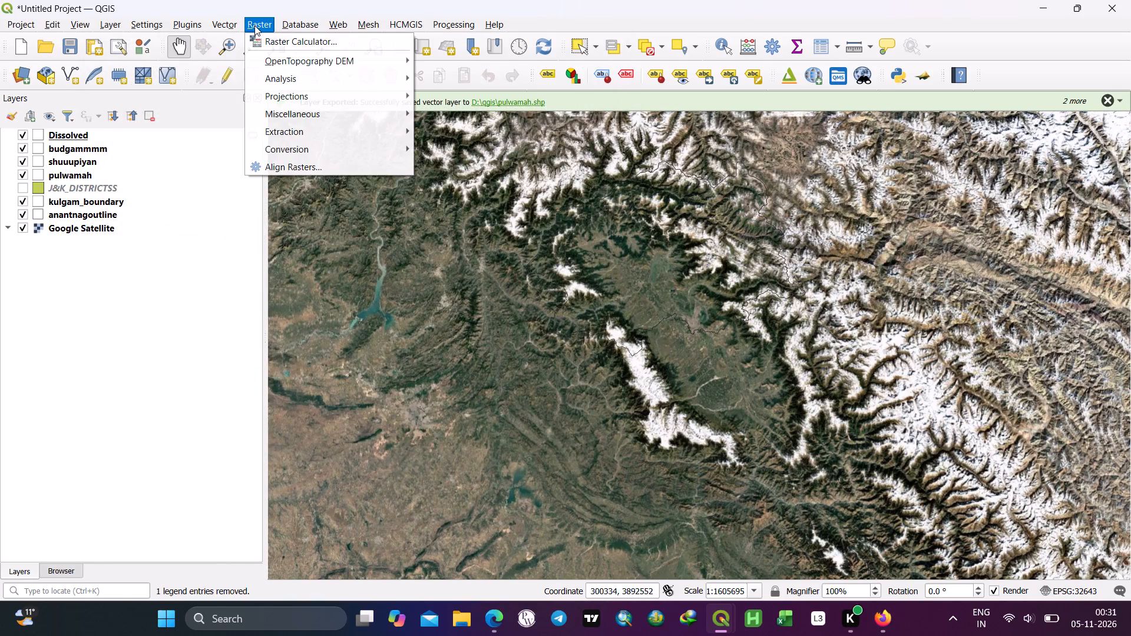
left_click(478, 62)
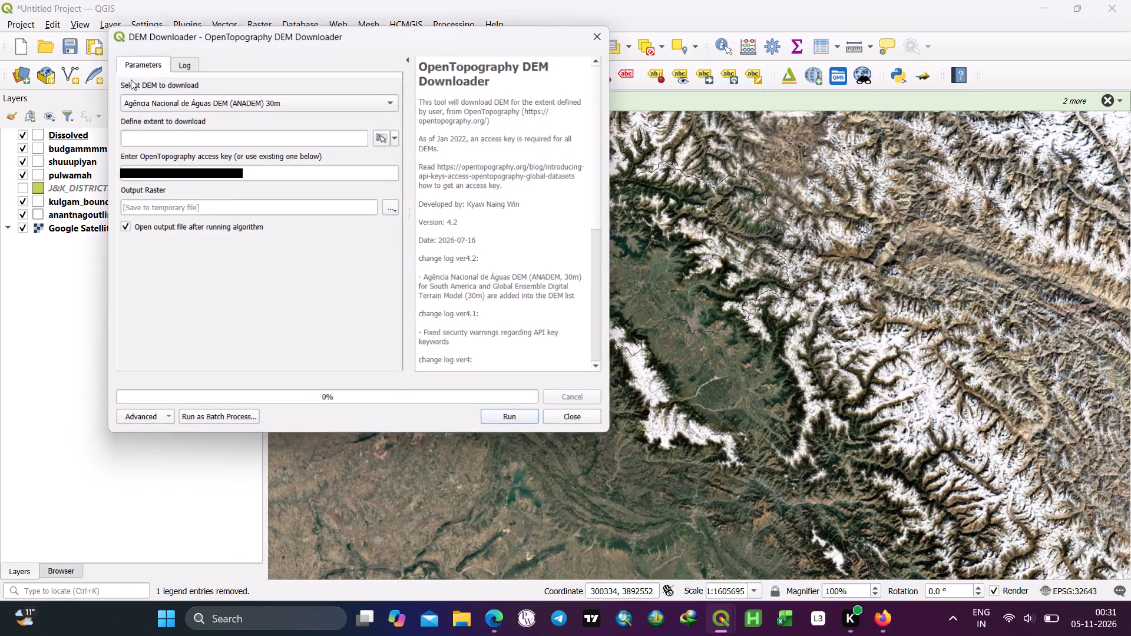
left_click(235, 99)
left_click(201, 277)
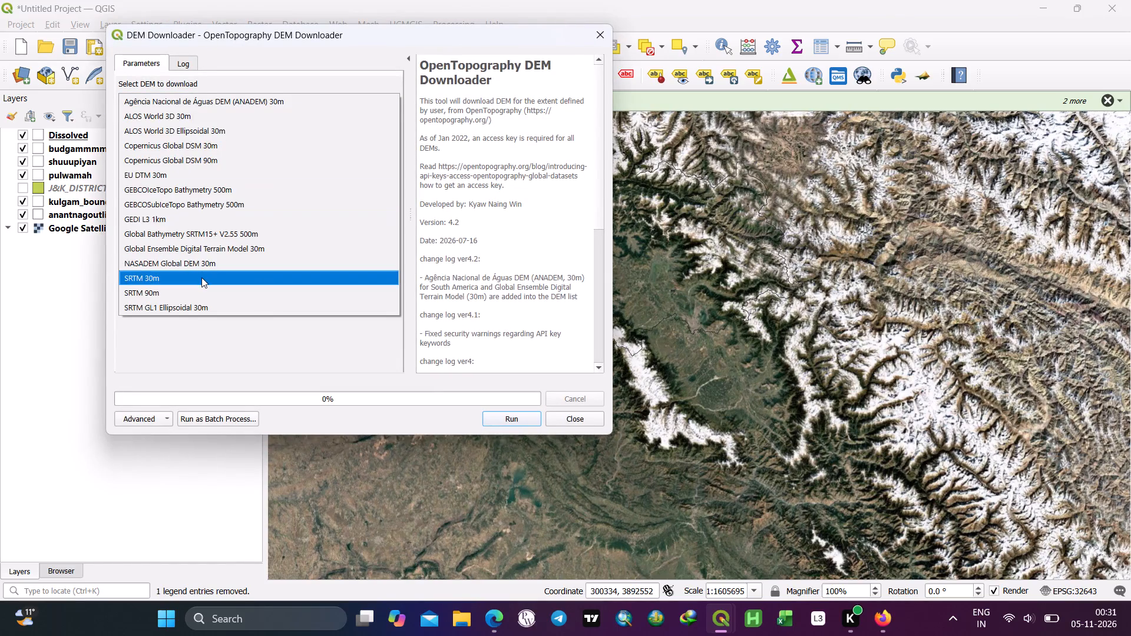
left_click(398, 139)
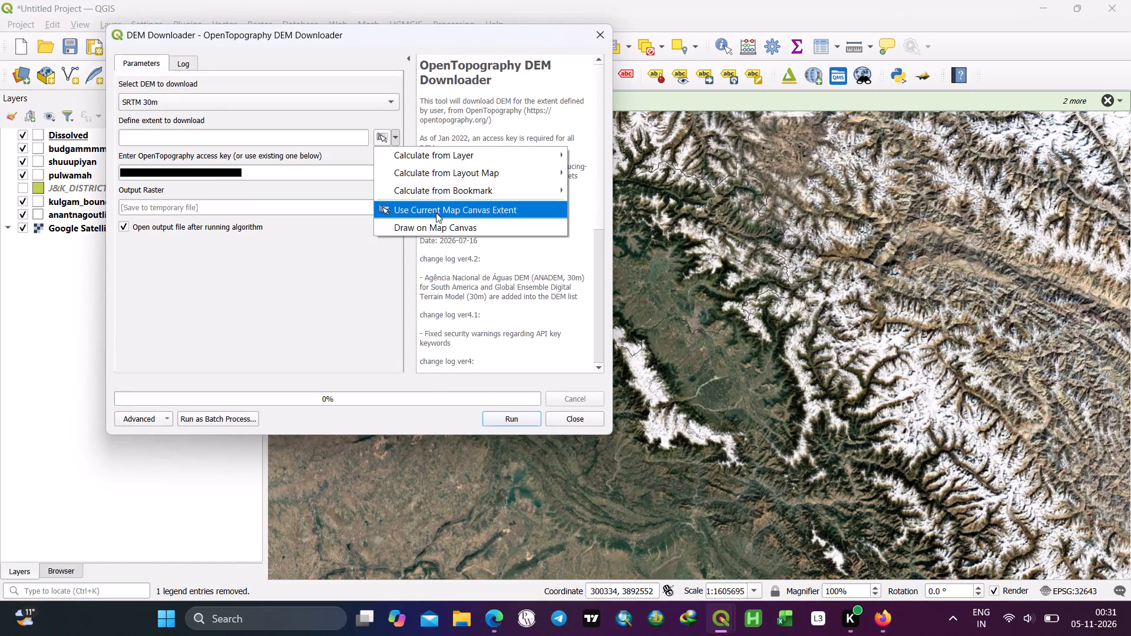
left_click(436, 221)
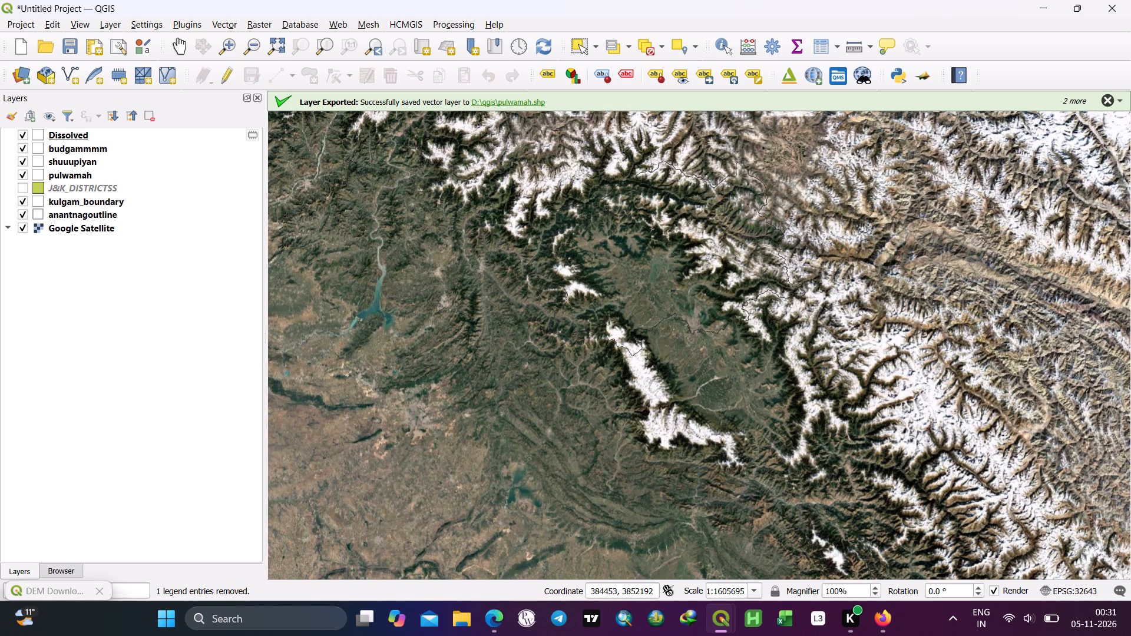
left_click_drag(525, 181, 636, 276)
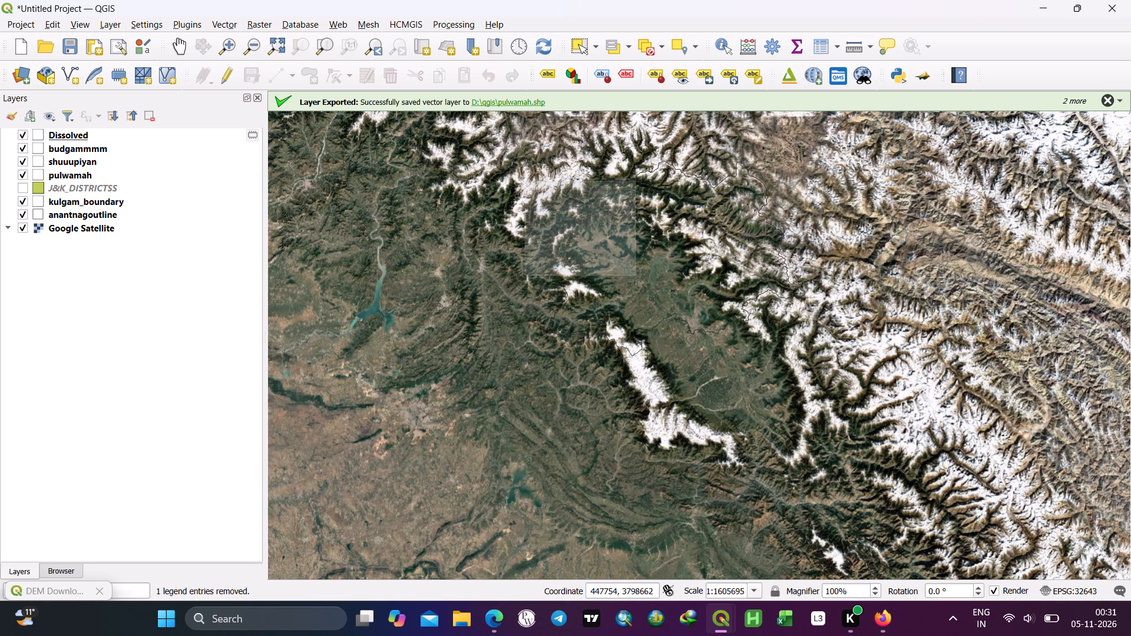
left_click_drag(636, 276, 775, 446)
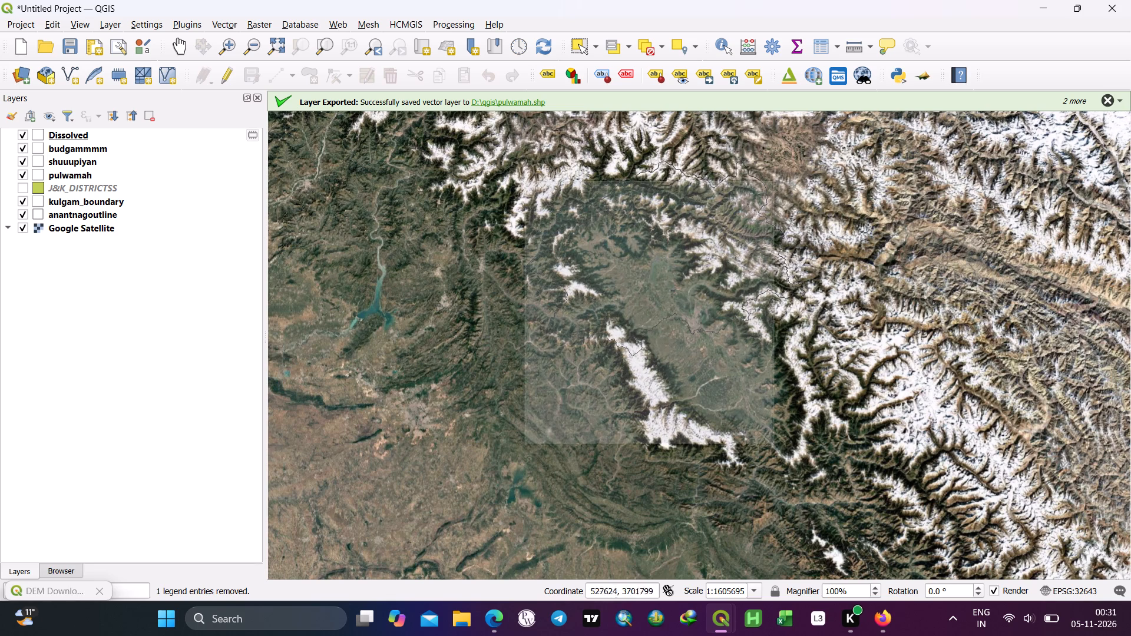
left_click_drag(775, 446, 840, 488)
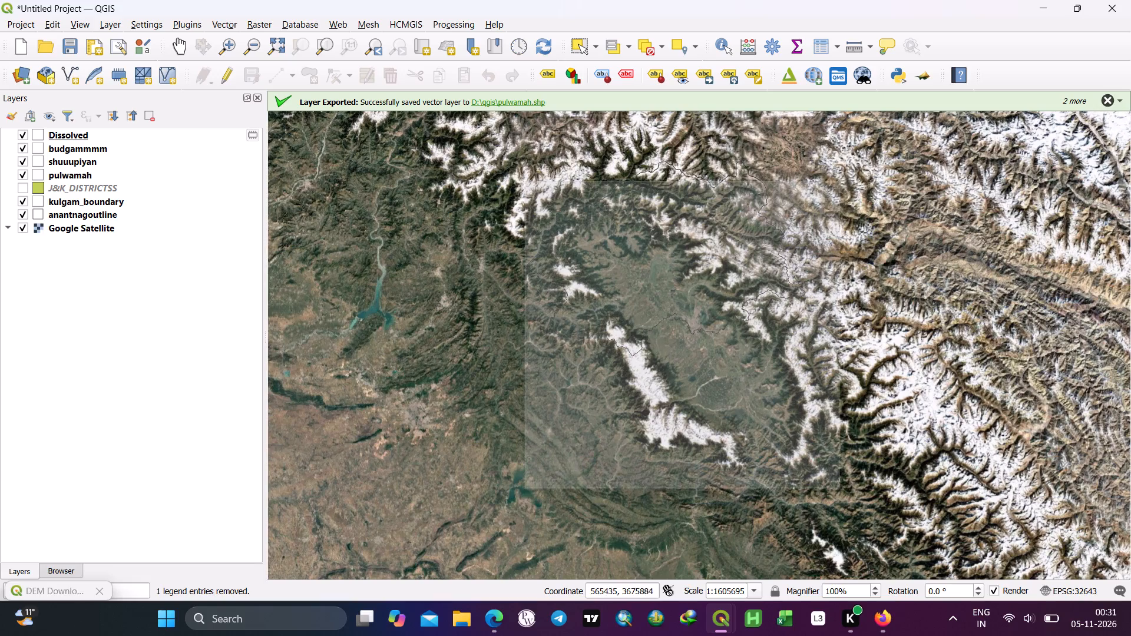
left_click_drag(840, 488, 849, 493)
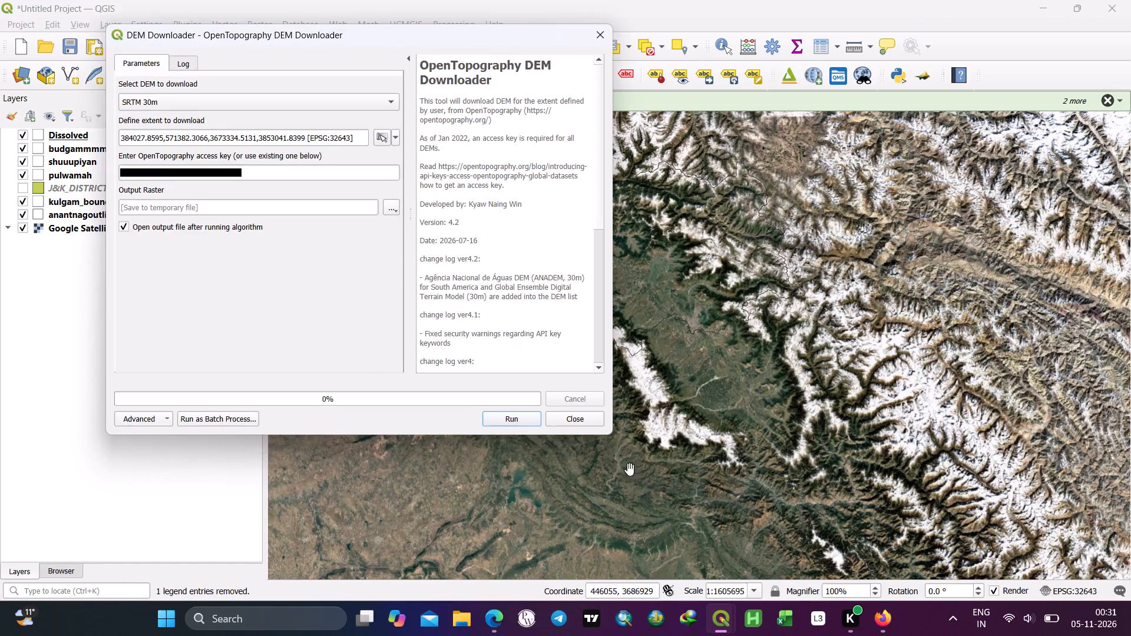
left_click(508, 420)
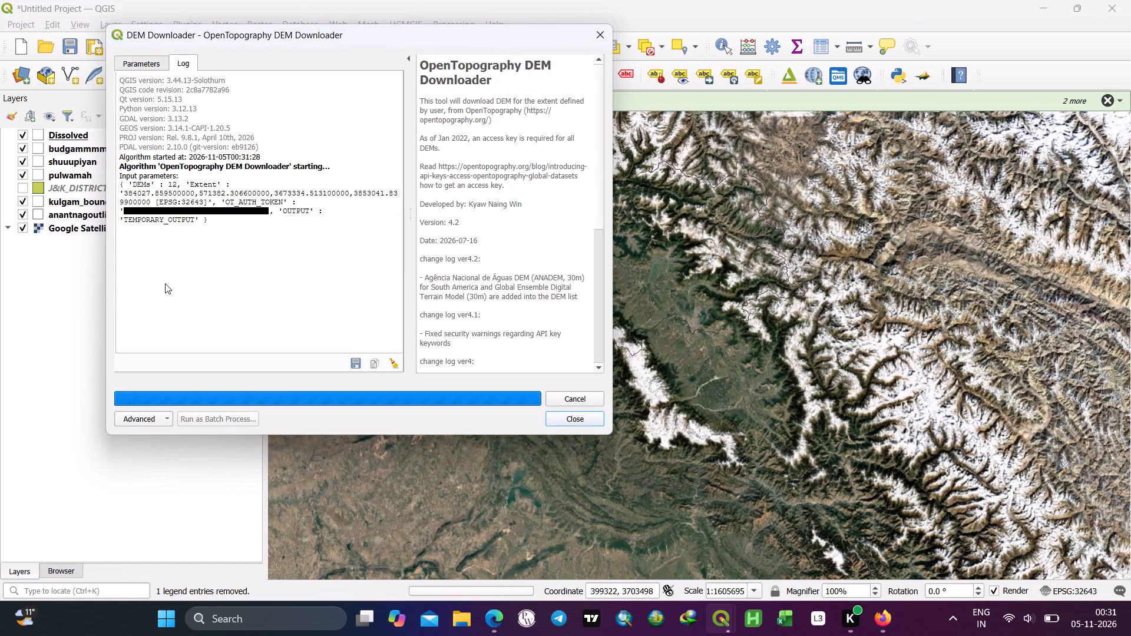
scroll(170, 217, "up", 3)
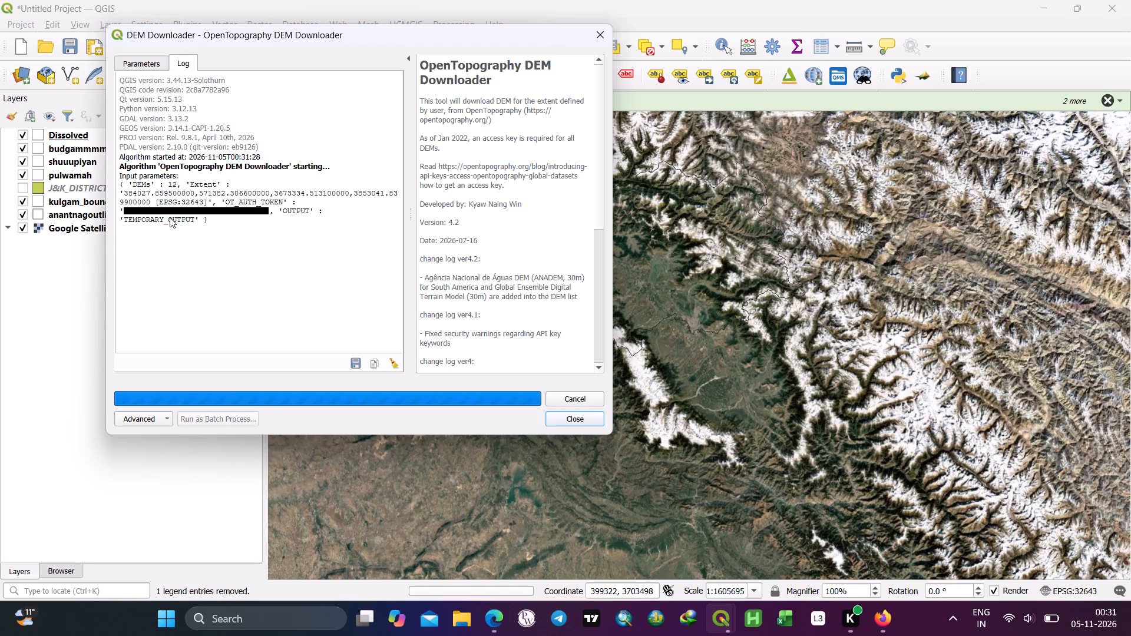
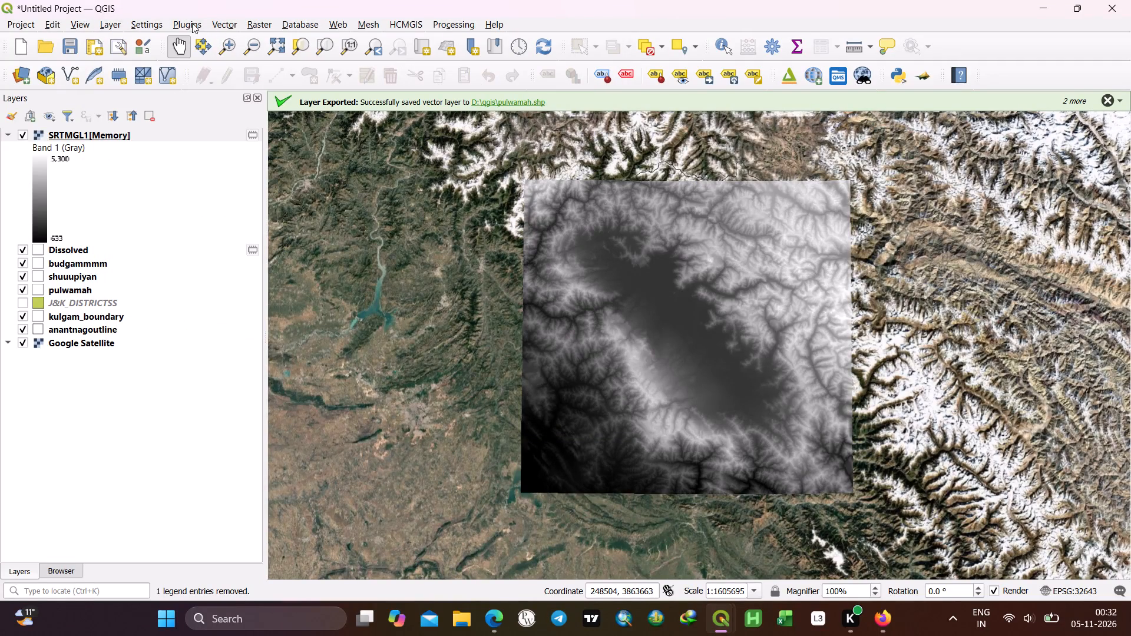
Clip the SRTMGL1[Memory] raster by the Dissolved mask layer, keeping the resolution of the input raster.
left_click(262, 29)
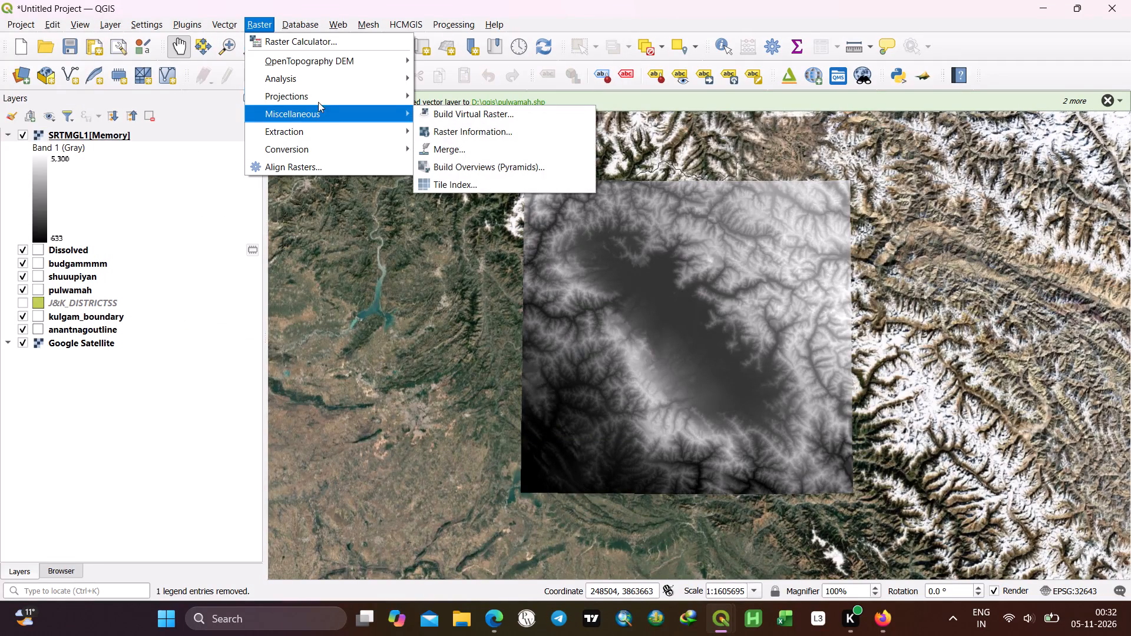
left_click(465, 148)
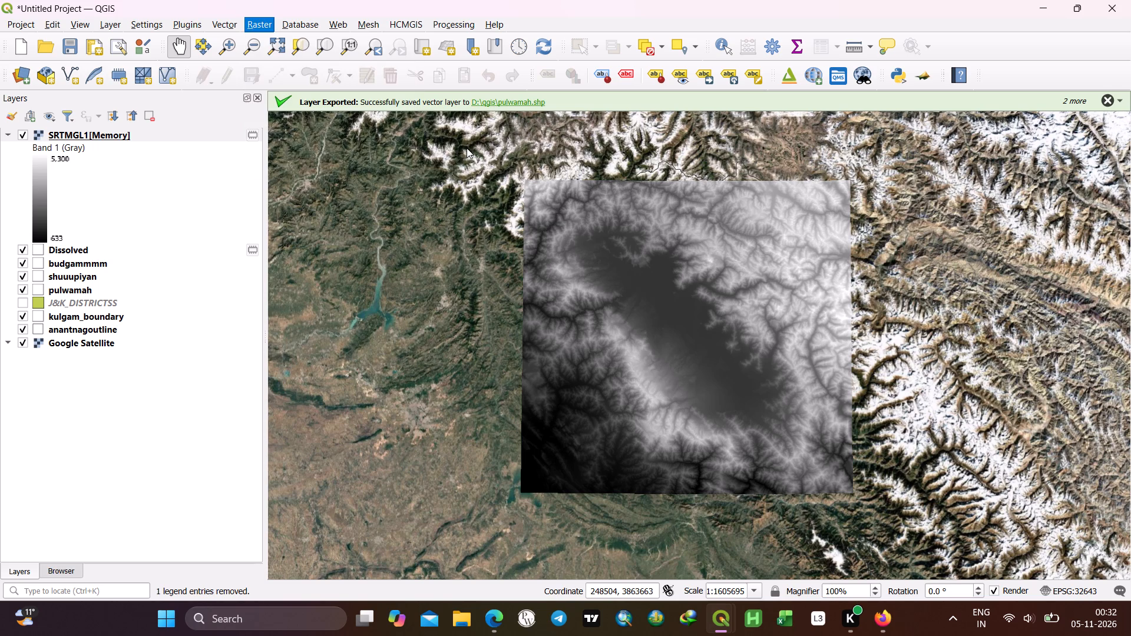
left_click(466, 141)
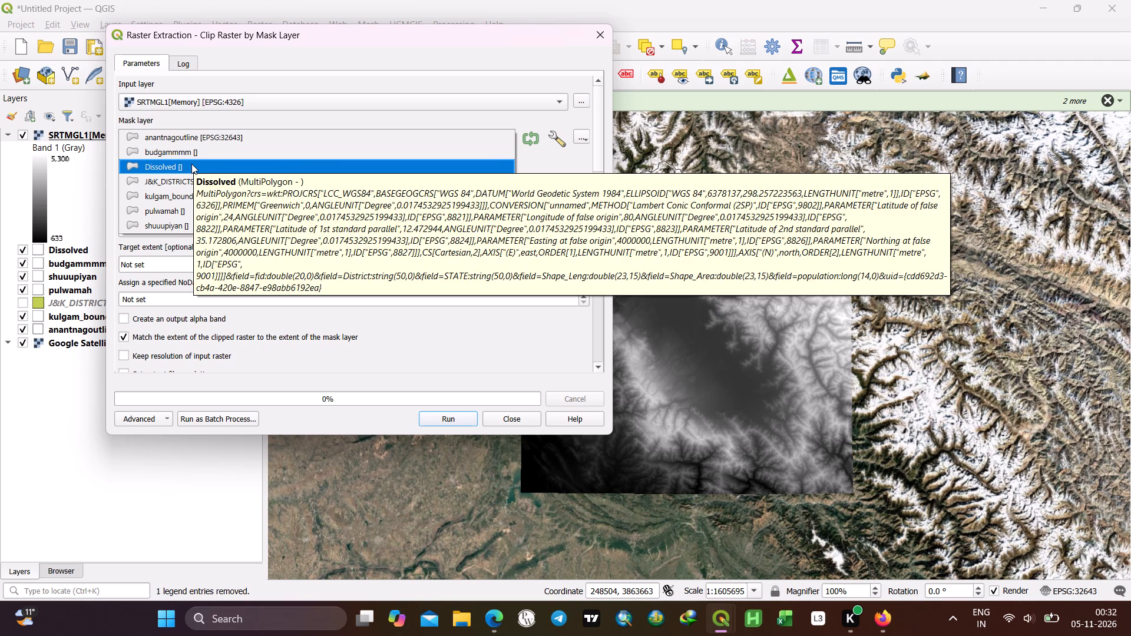
scroll(210, 197, "down", 3)
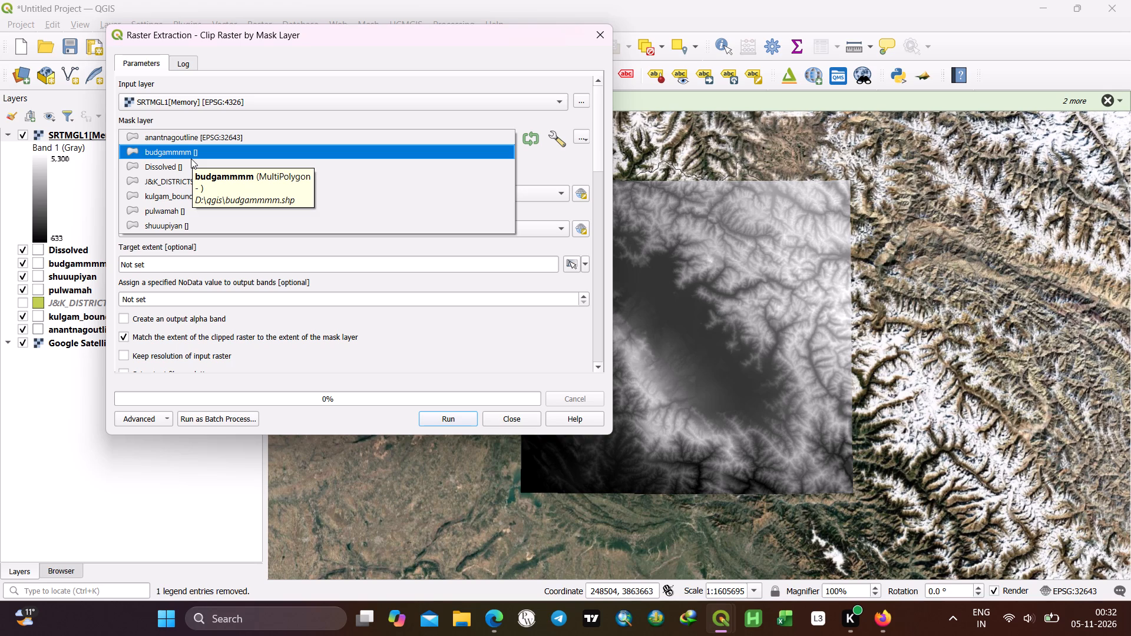
left_click(191, 165)
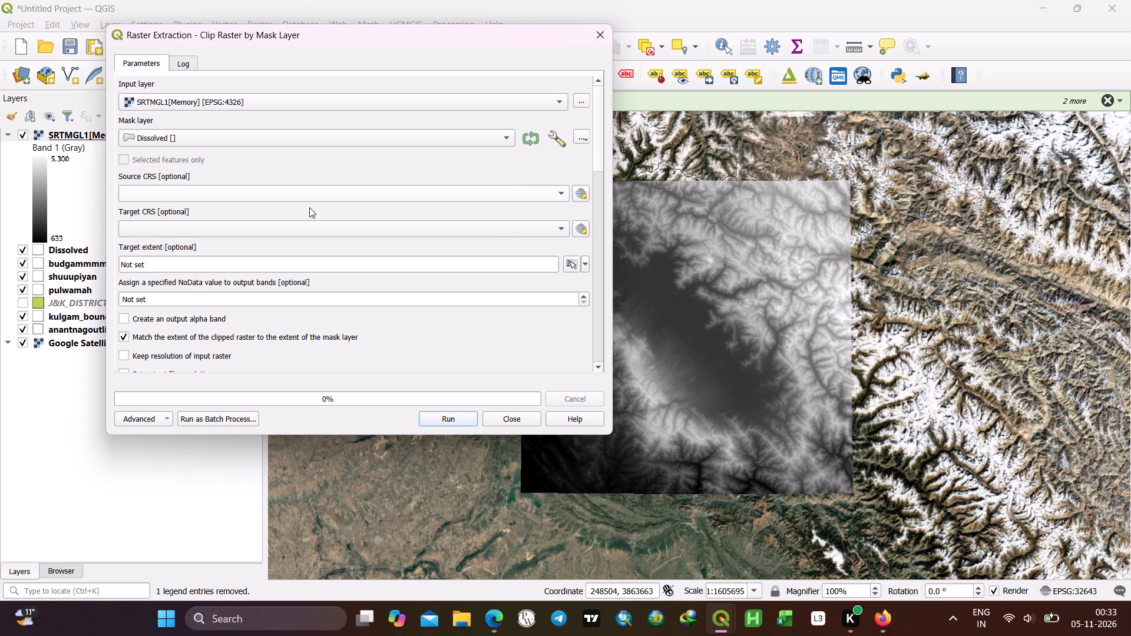
scroll(165, 272, "down", 2)
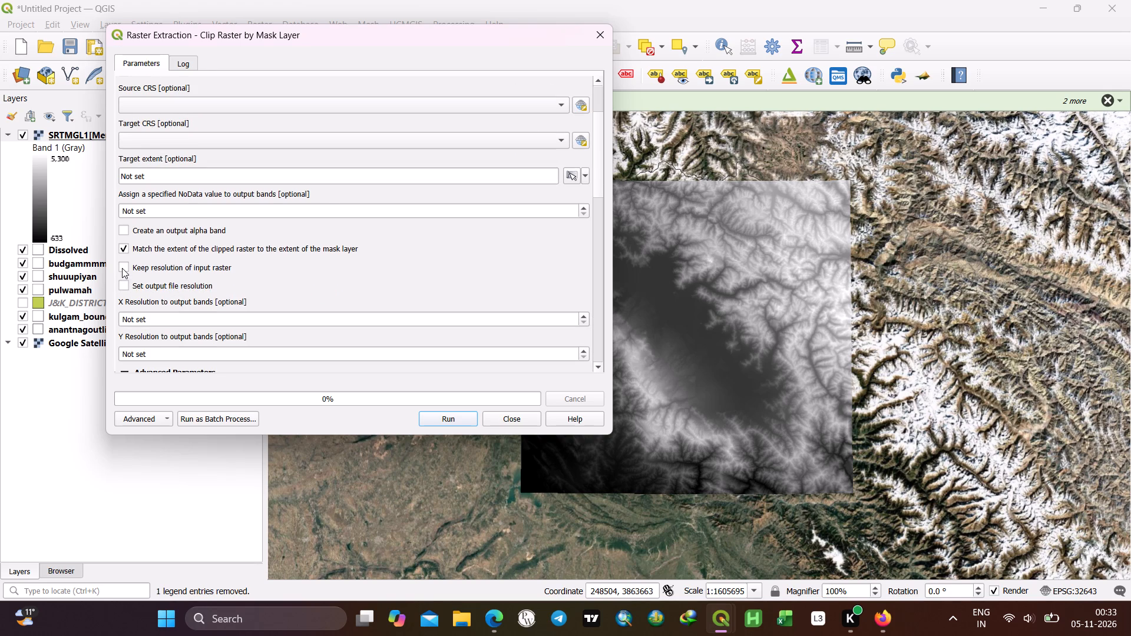
left_click(122, 267)
left_click(450, 418)
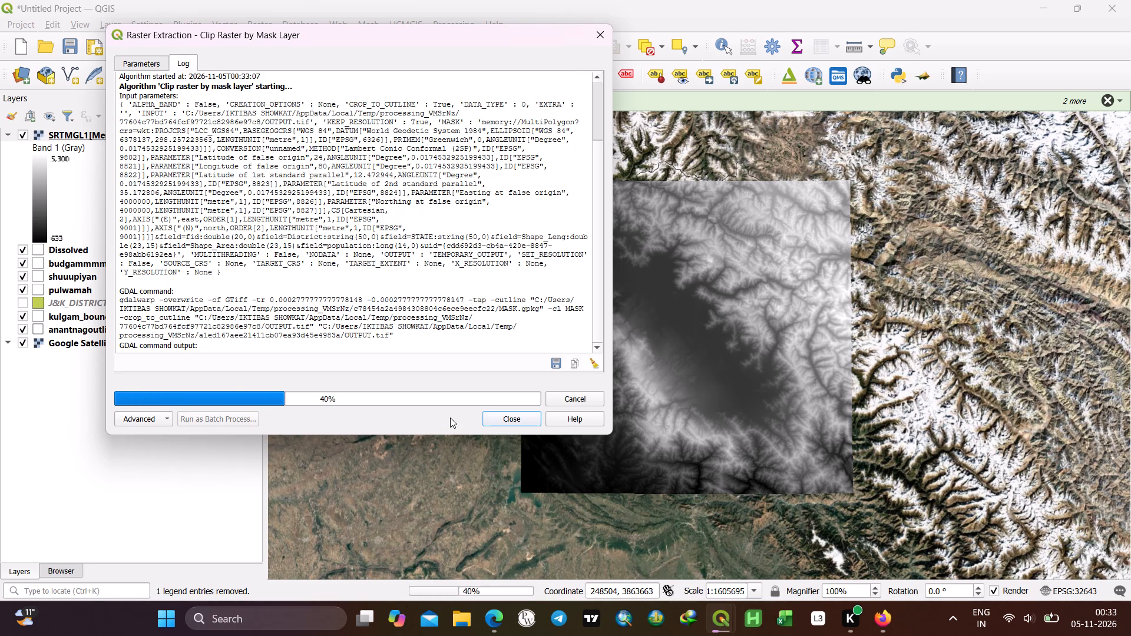
left_click_drag(377, 31, 292, 37)
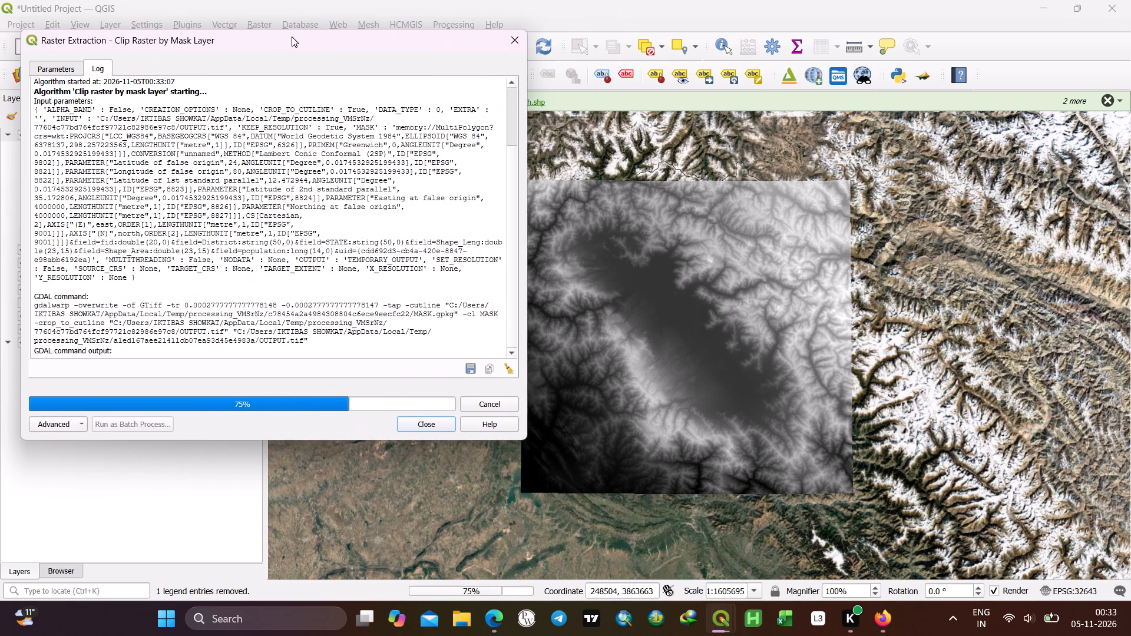
left_click_drag(292, 37, 285, 44)
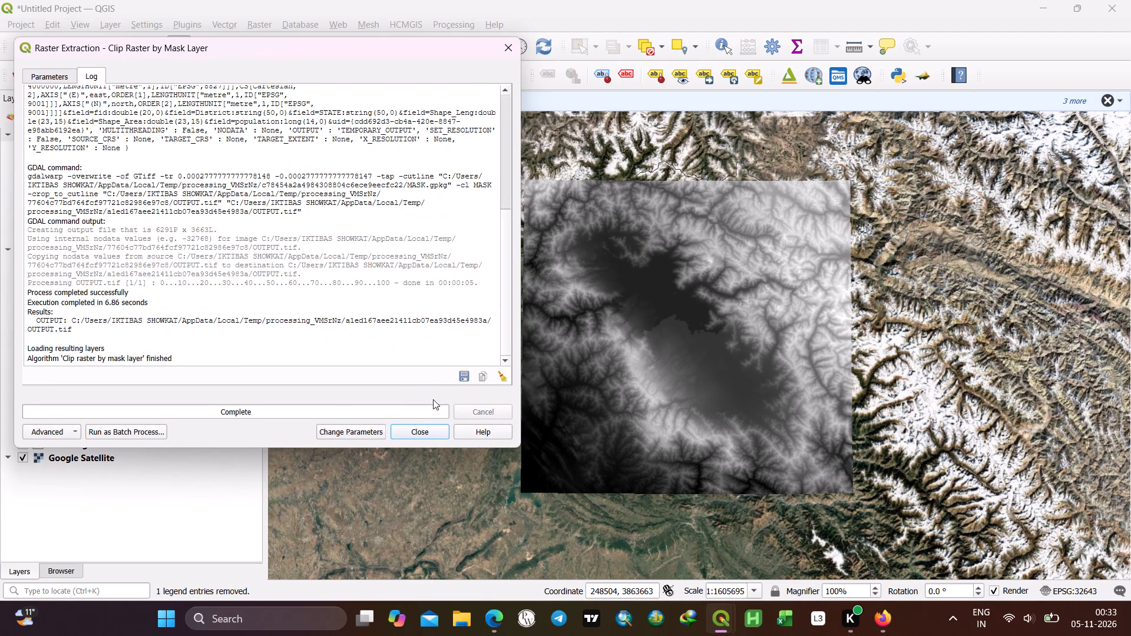
left_click(426, 432)
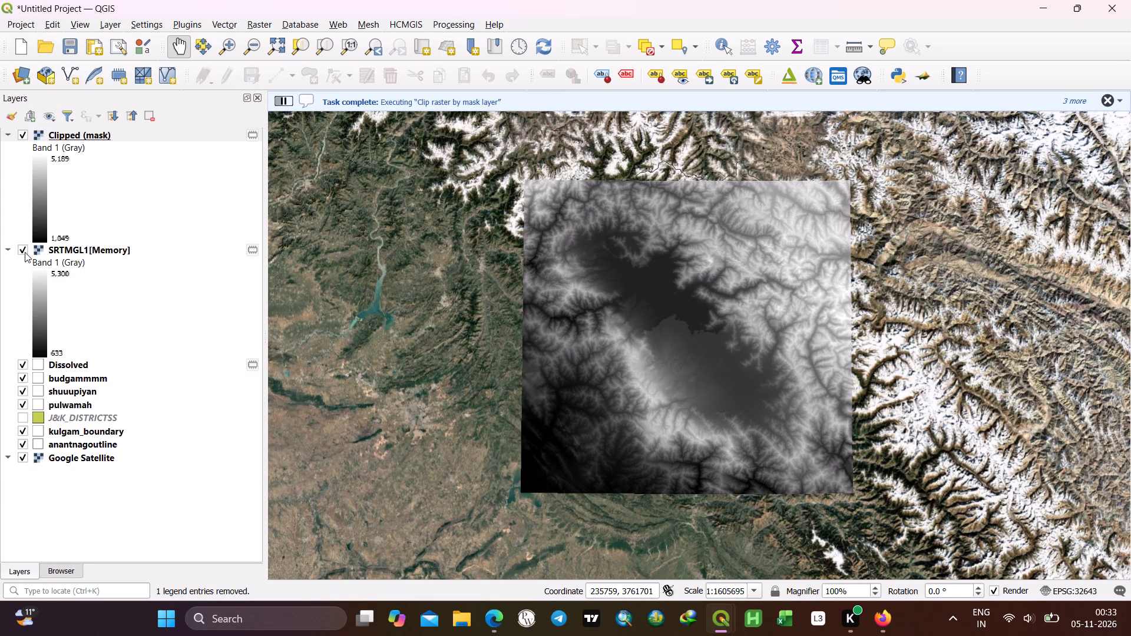
Hide the SRTMGL1[Memory] raster to examine the clip's coverage, toggle J&K_DISTRICTSS on and off, and hide Clipped (mask).
left_click(22, 249)
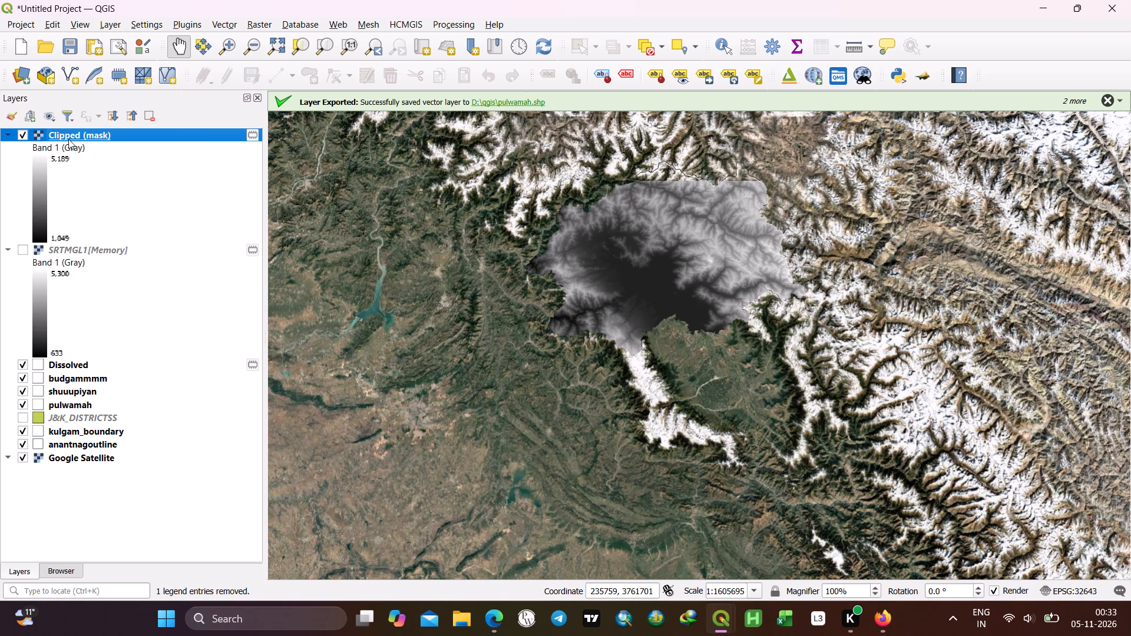
left_click(24, 418)
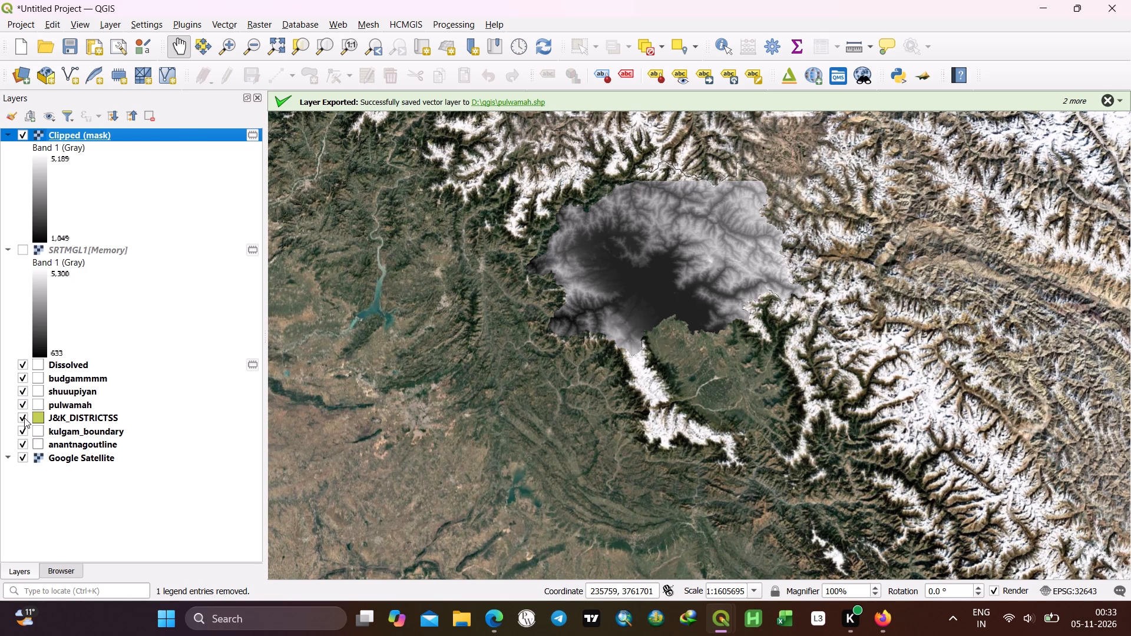
left_click(24, 418)
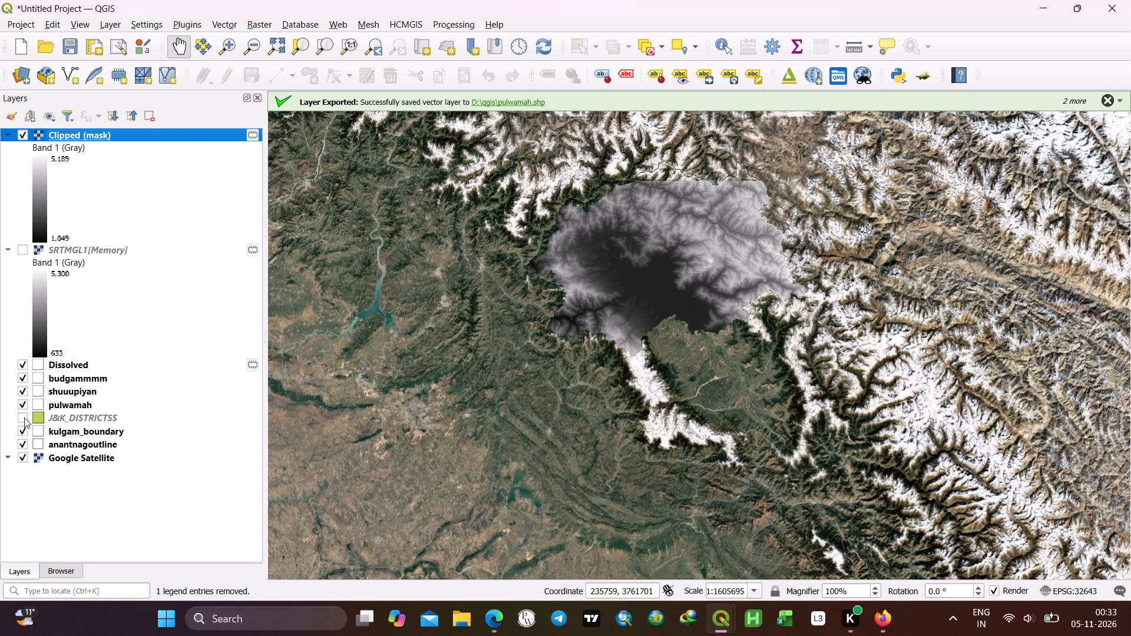
left_click(24, 418)
left_click(24, 418)
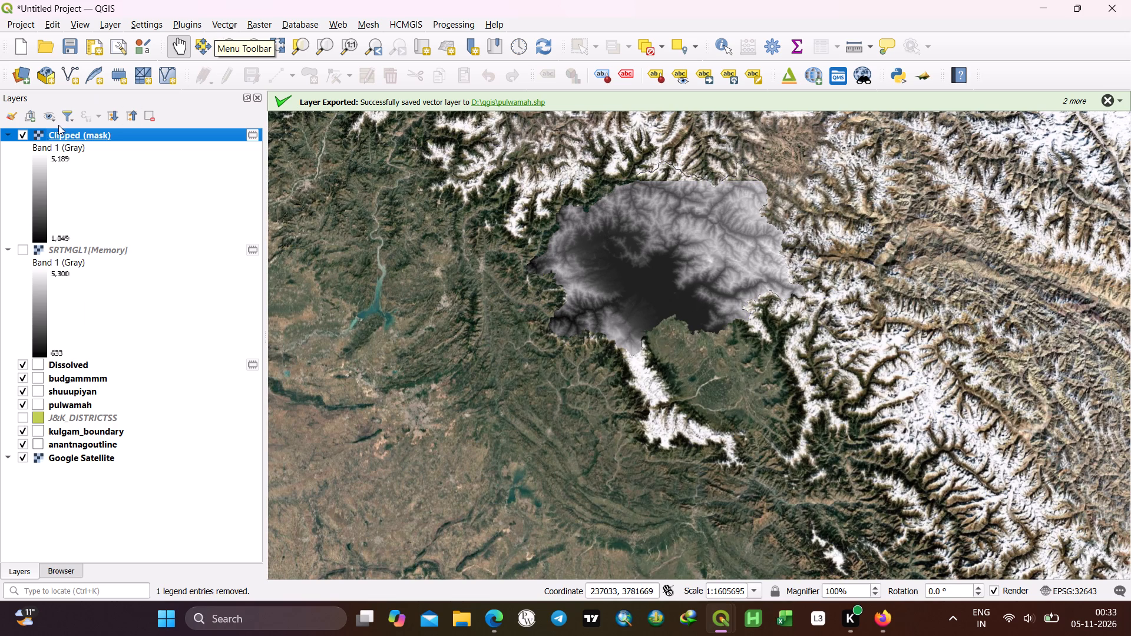
left_click(23, 134)
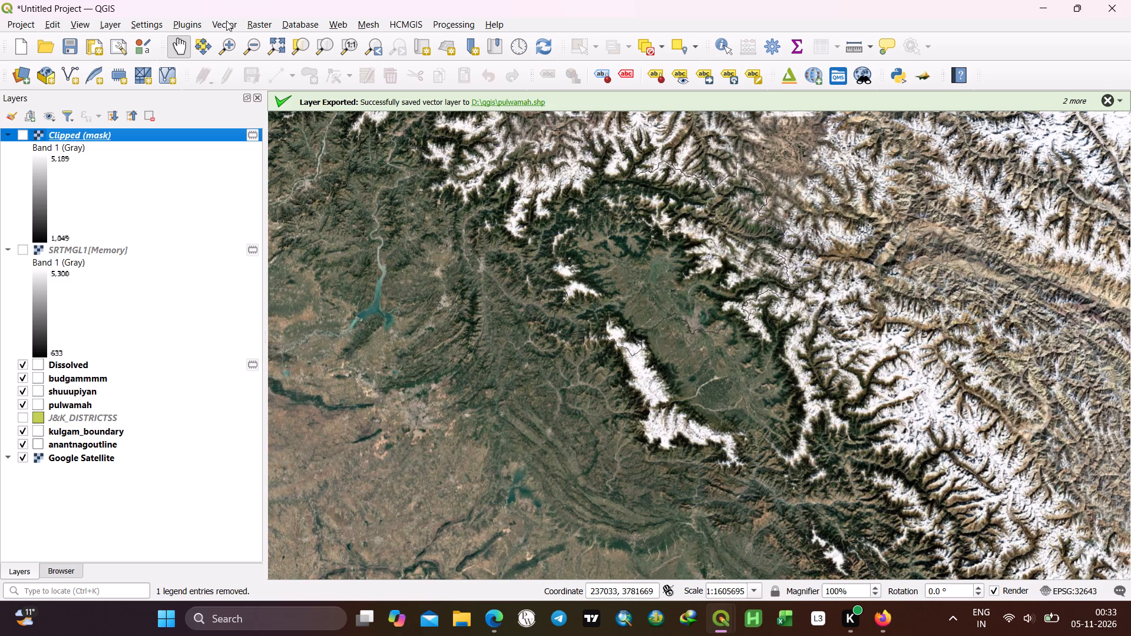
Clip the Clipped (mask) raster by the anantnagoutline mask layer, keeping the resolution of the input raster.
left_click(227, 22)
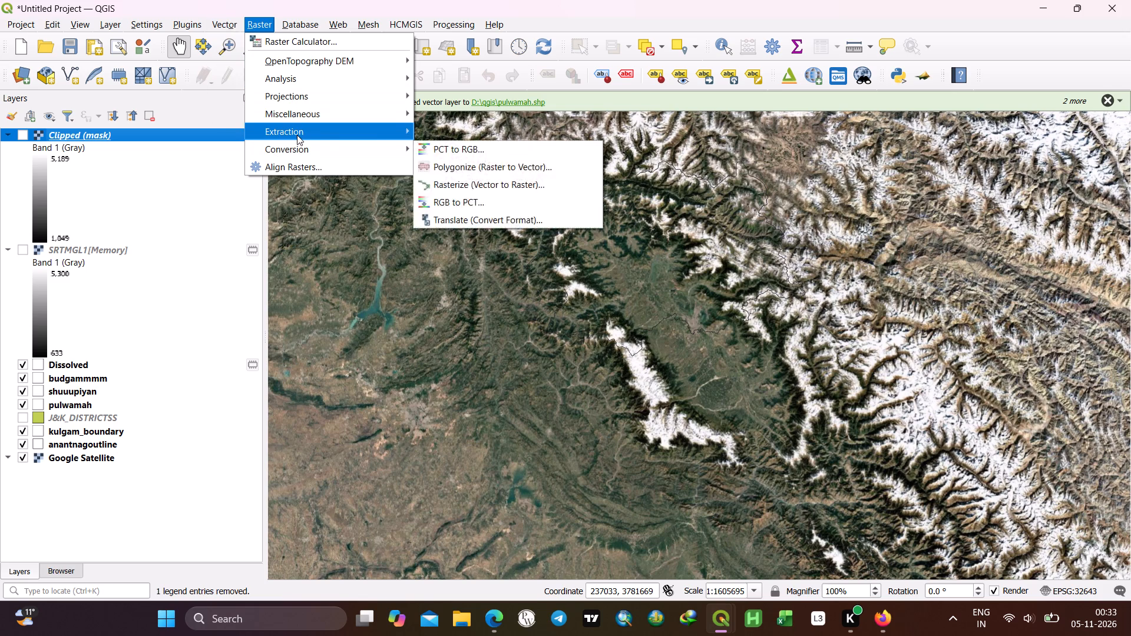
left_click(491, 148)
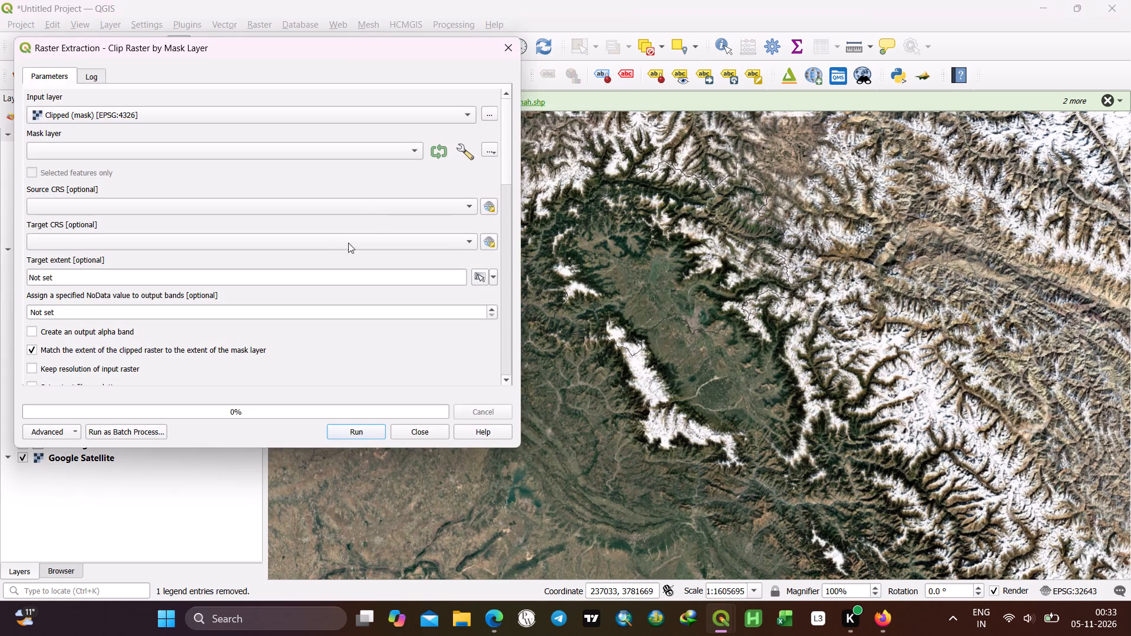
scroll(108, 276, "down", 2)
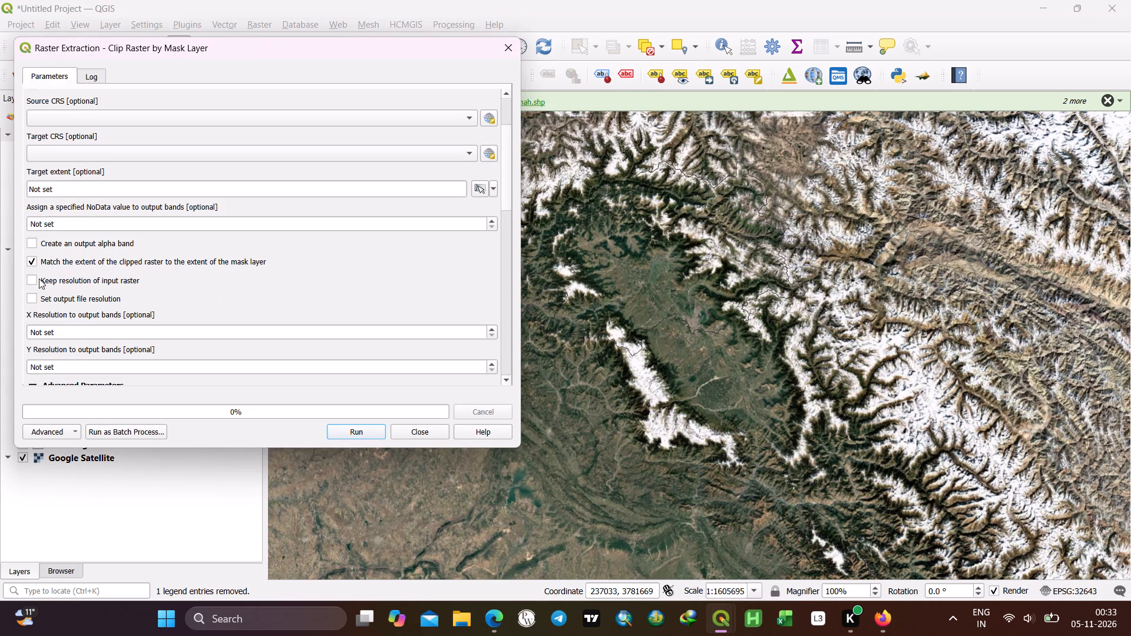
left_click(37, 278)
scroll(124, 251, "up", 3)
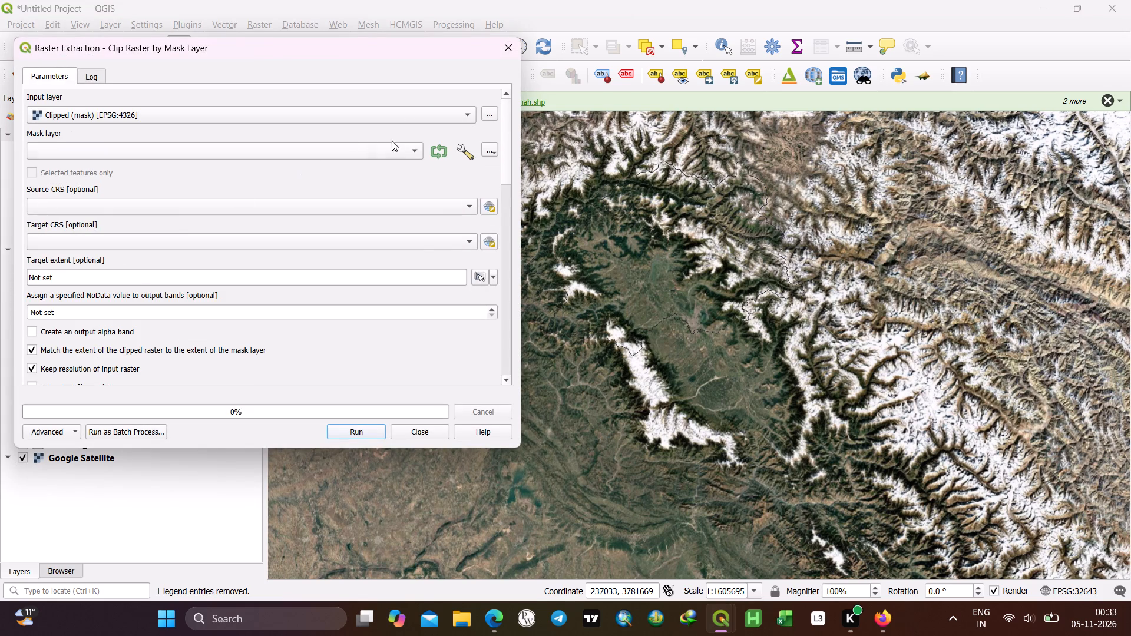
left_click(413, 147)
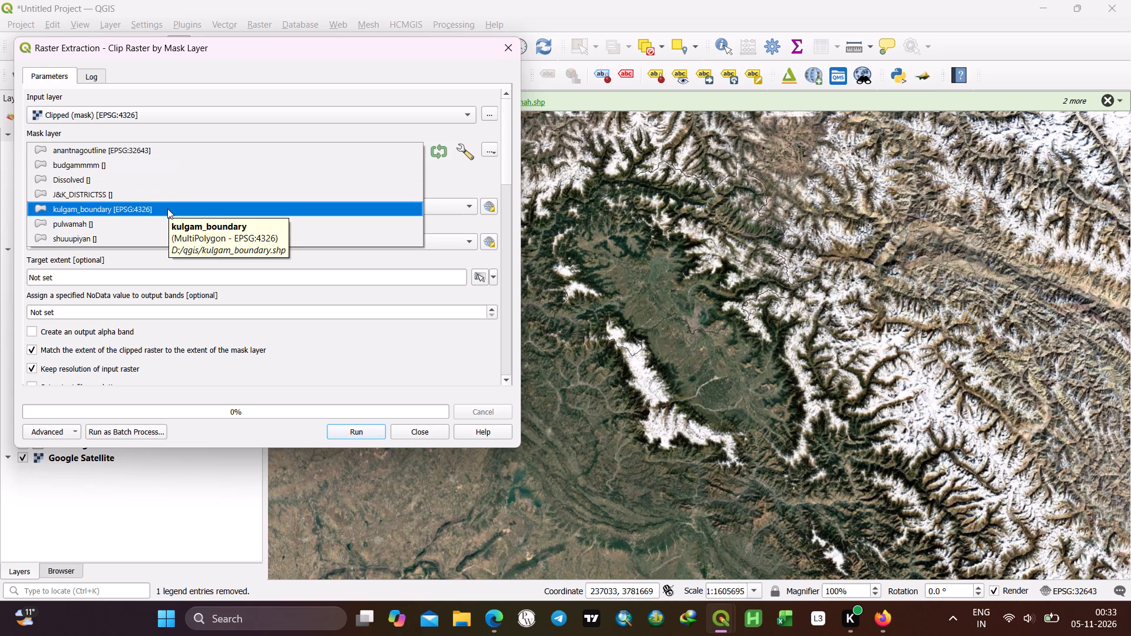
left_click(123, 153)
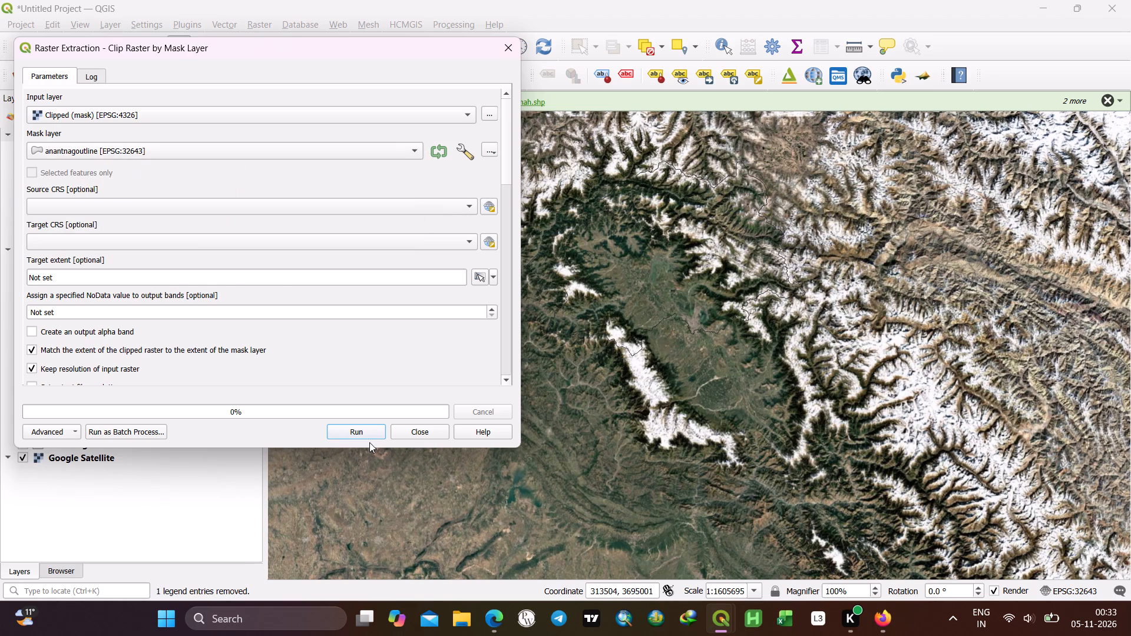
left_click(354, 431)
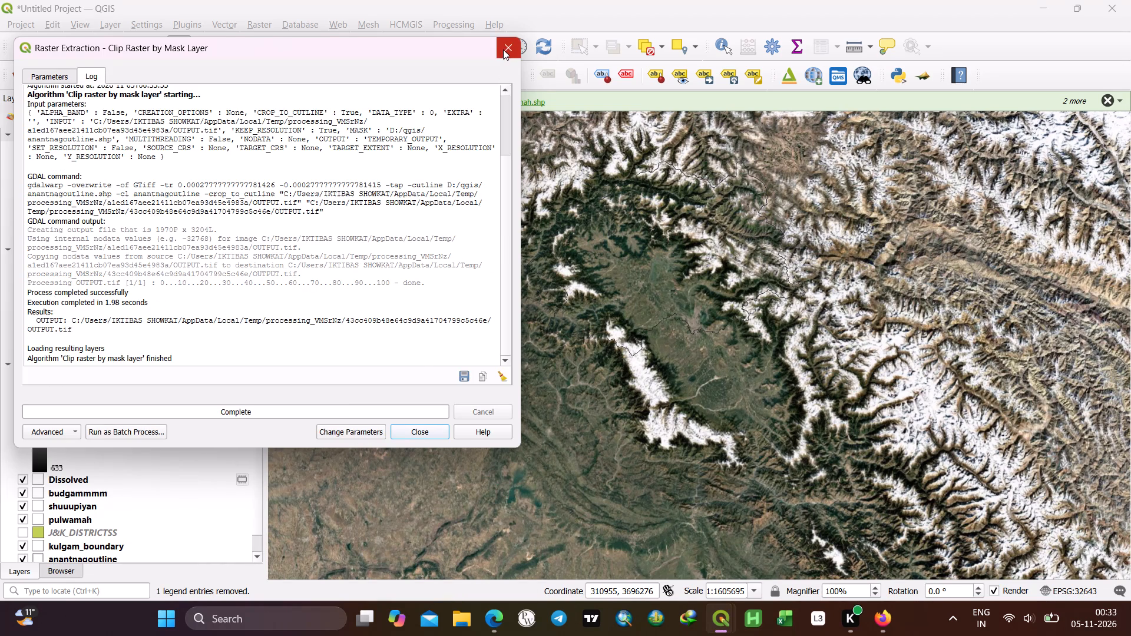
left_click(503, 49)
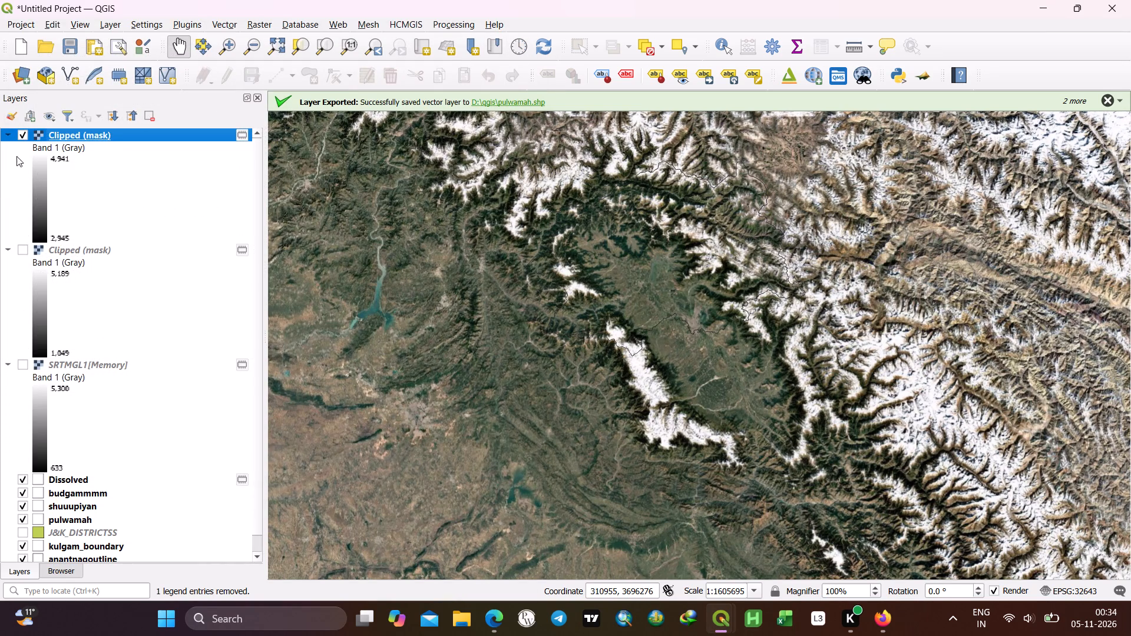
Toggle both Clipped (mask) rasters and show SRTMGL1[Memory] to compare their coverage on the map.
left_click(23, 131)
left_click(23, 131)
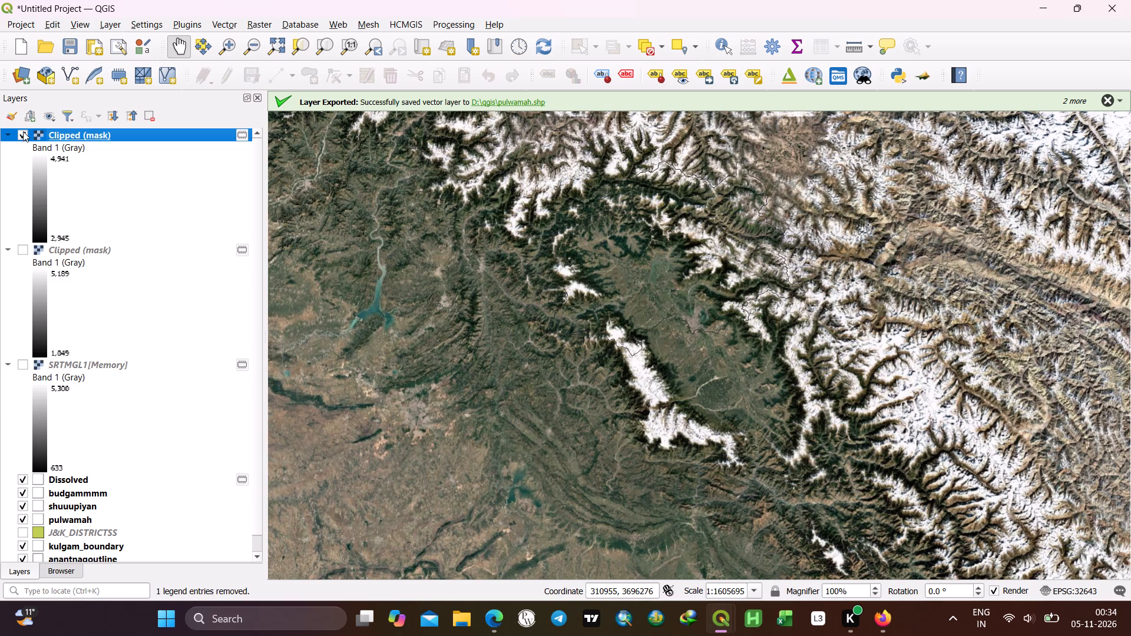
left_click(23, 131)
left_click(23, 131)
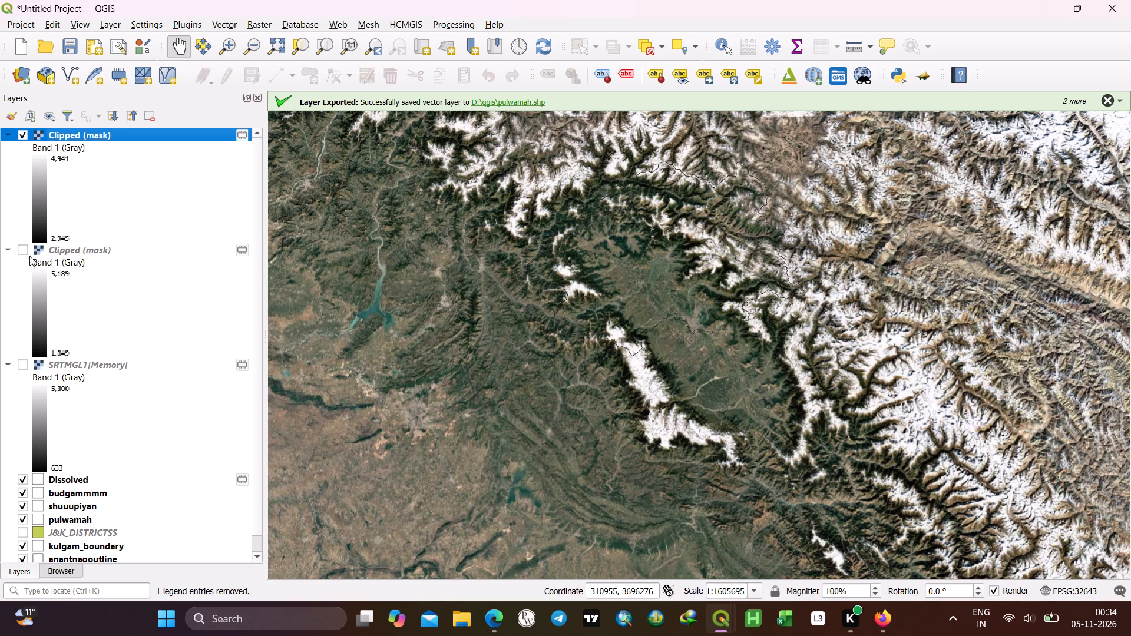
left_click(24, 247)
left_click(24, 247)
left_click(24, 247)
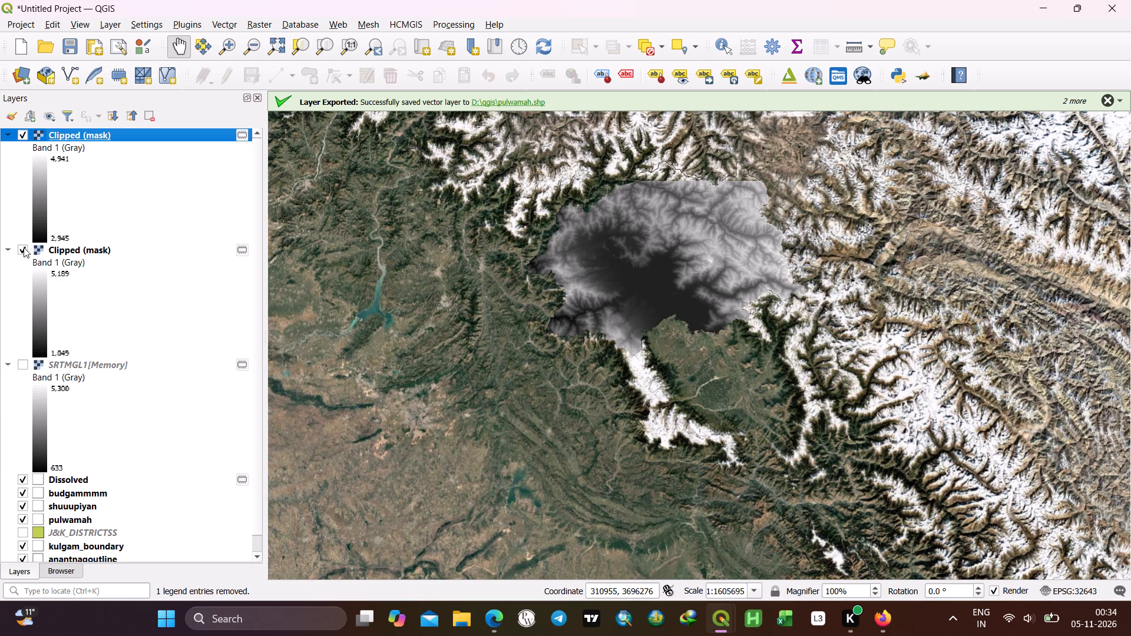
left_click(24, 247)
left_click(24, 247)
left_click(24, 247)
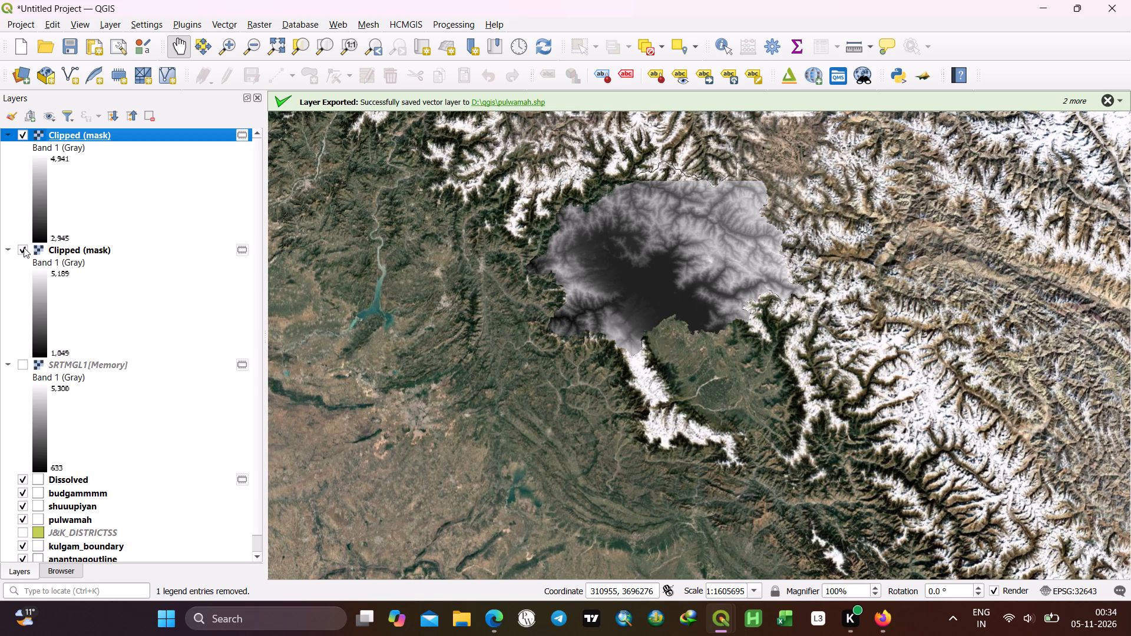
left_click(24, 247)
left_click(24, 247)
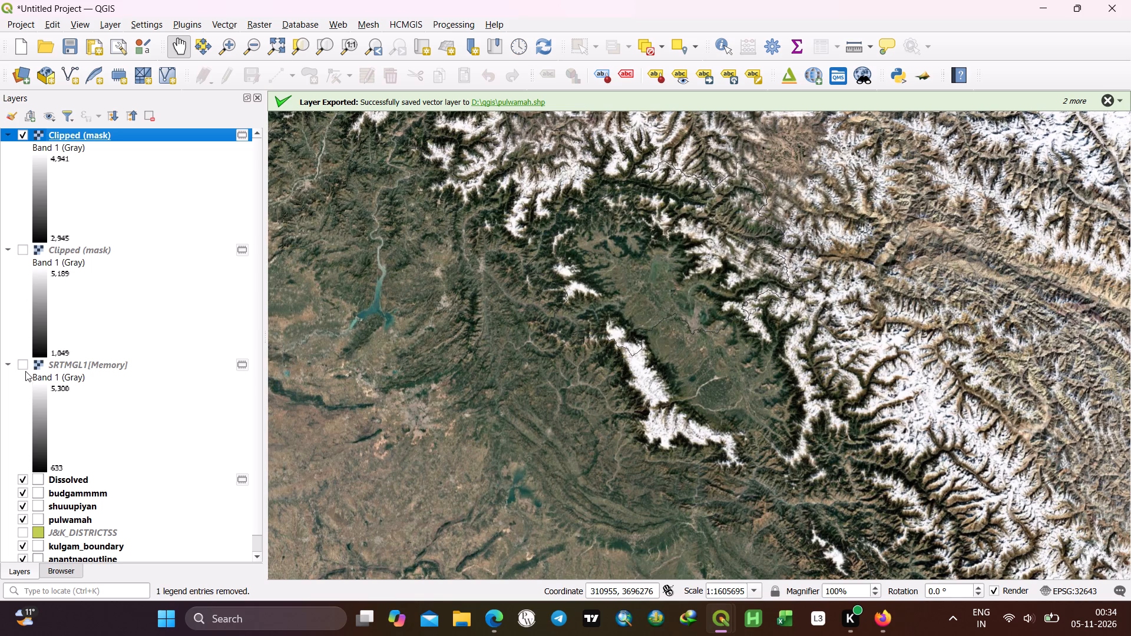
left_click(27, 359)
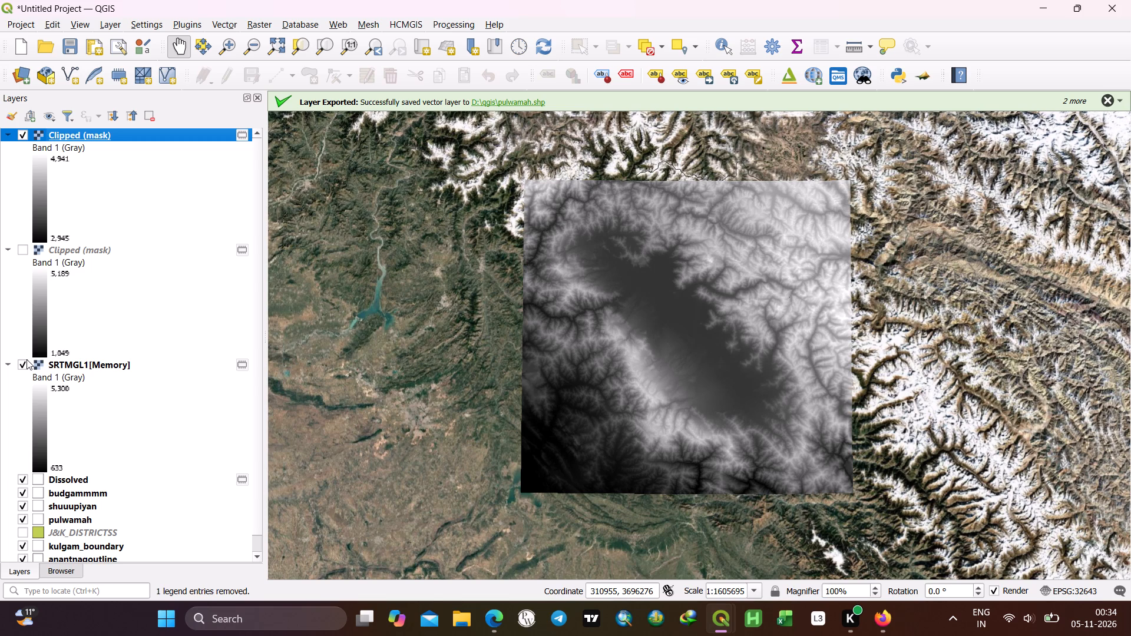
scroll(715, 322, "down", 1)
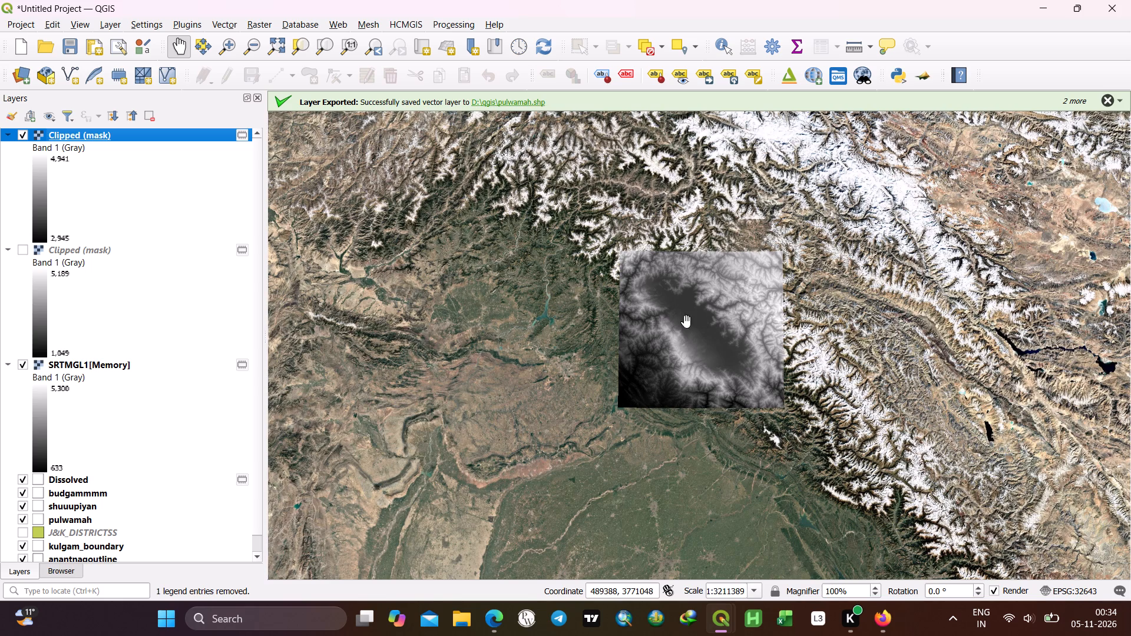
scroll(739, 333, "up", 1)
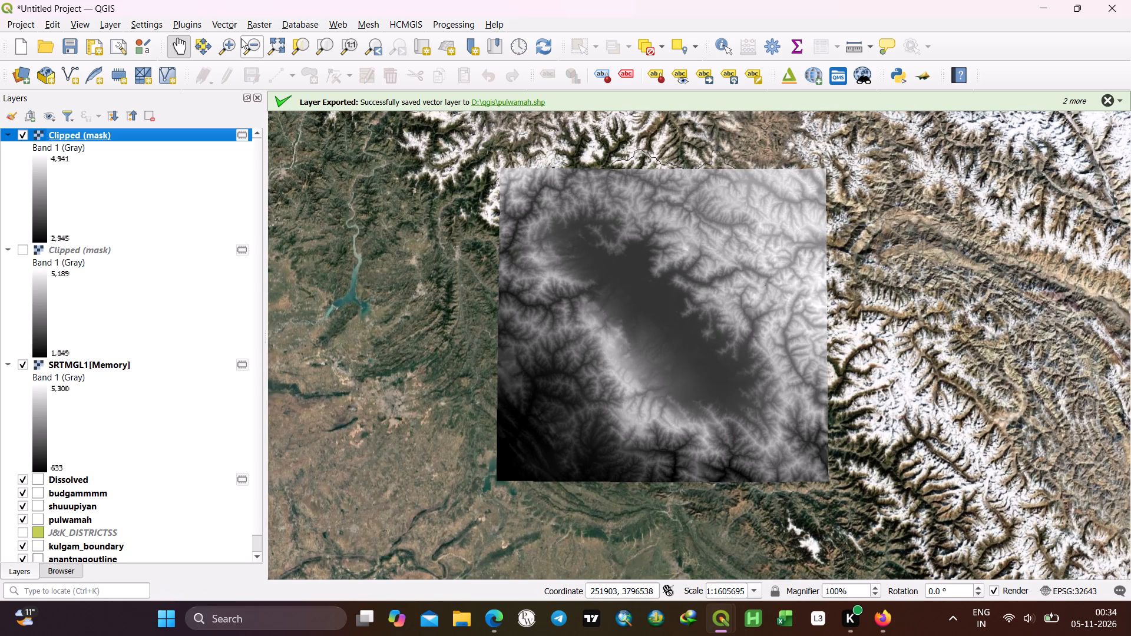
left_click(20, 132)
left_click(20, 132)
Remove the topmost Clipped (mask) raster, made with the anantnagoutline mask, from the project.
right_click(58, 135)
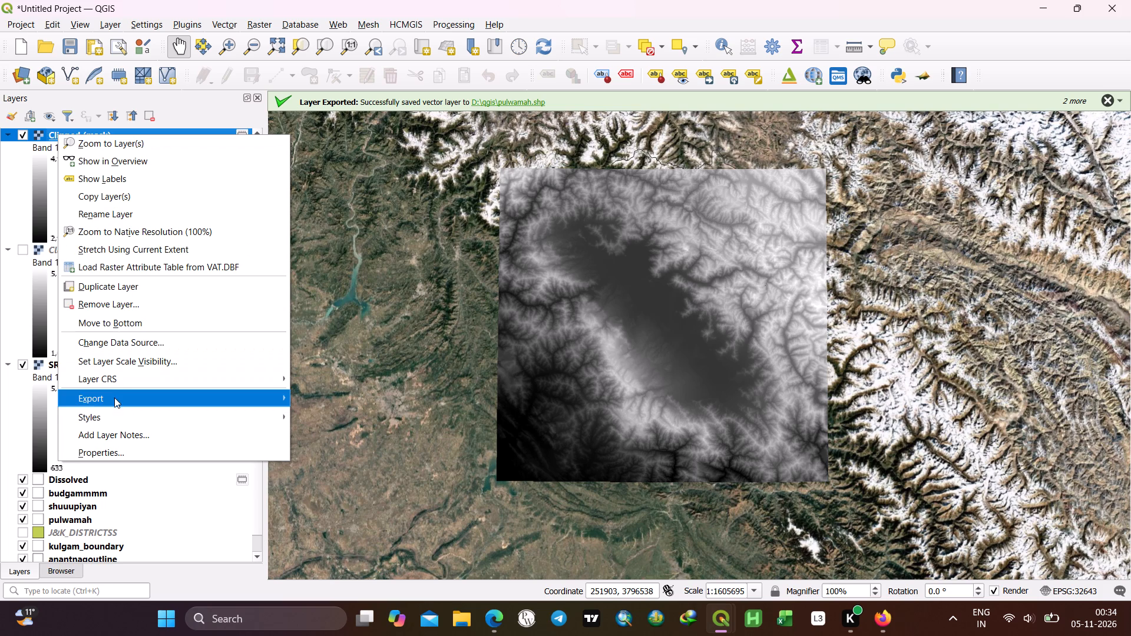
left_click(113, 303)
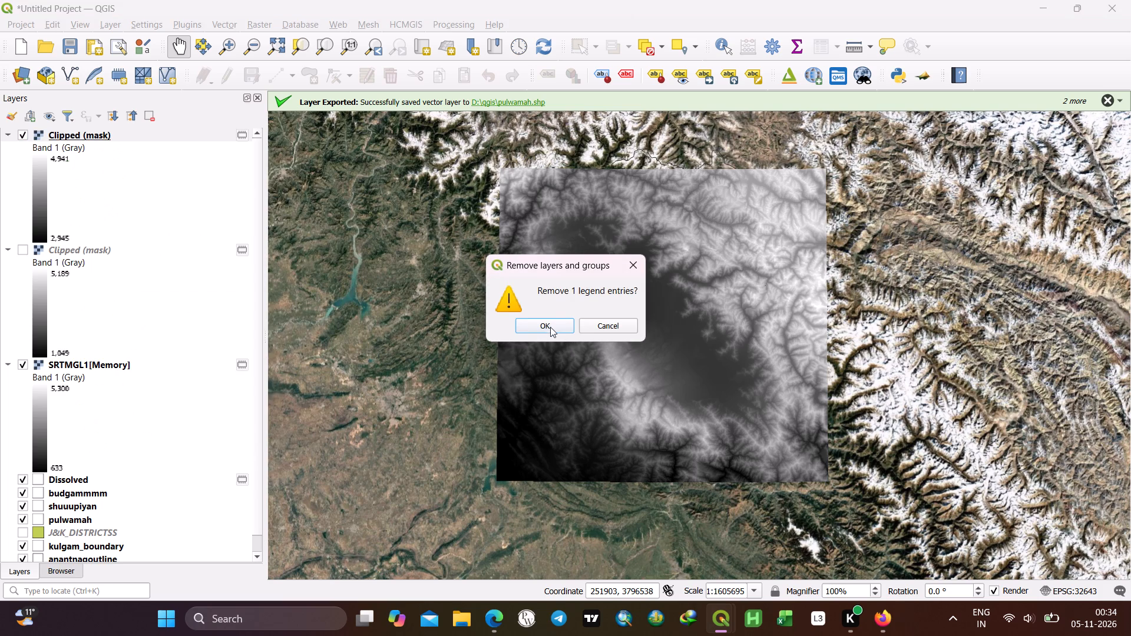
left_click(550, 324)
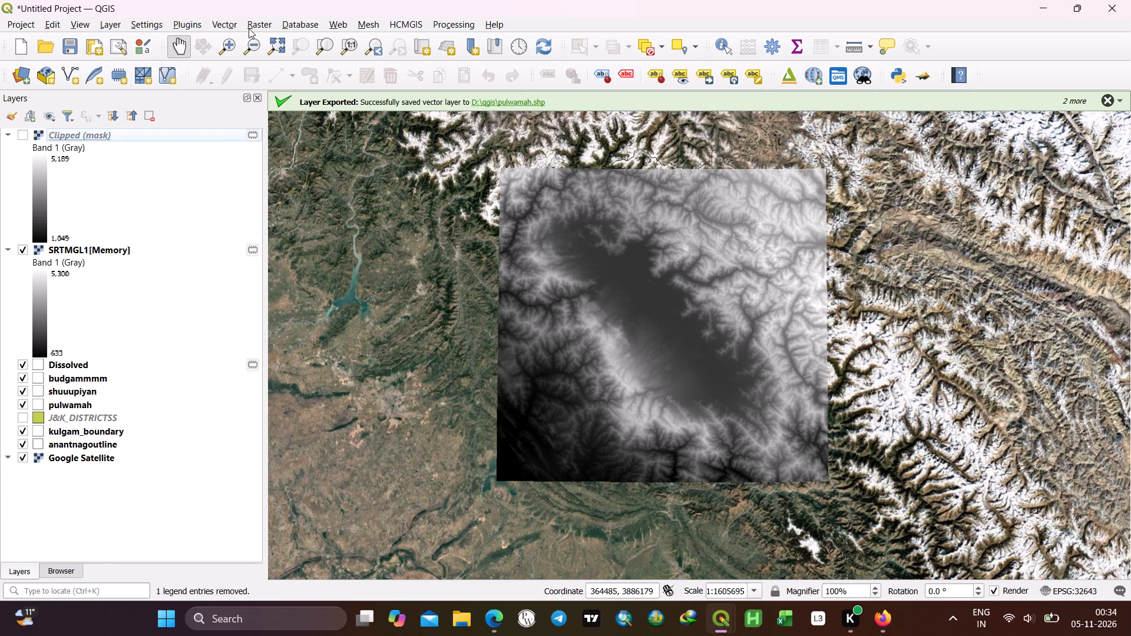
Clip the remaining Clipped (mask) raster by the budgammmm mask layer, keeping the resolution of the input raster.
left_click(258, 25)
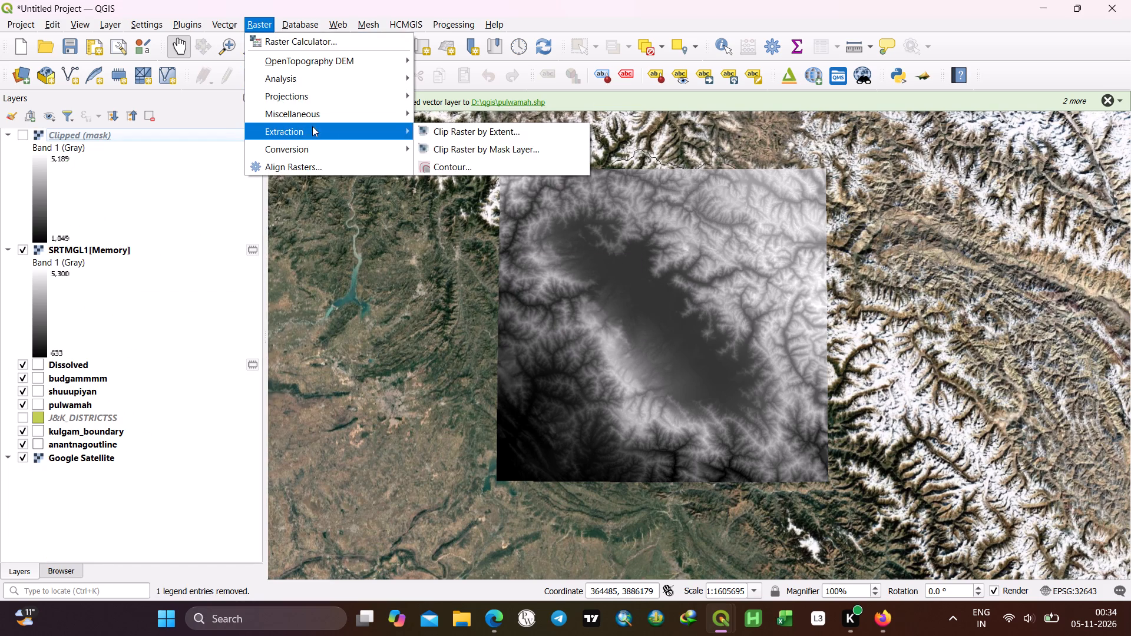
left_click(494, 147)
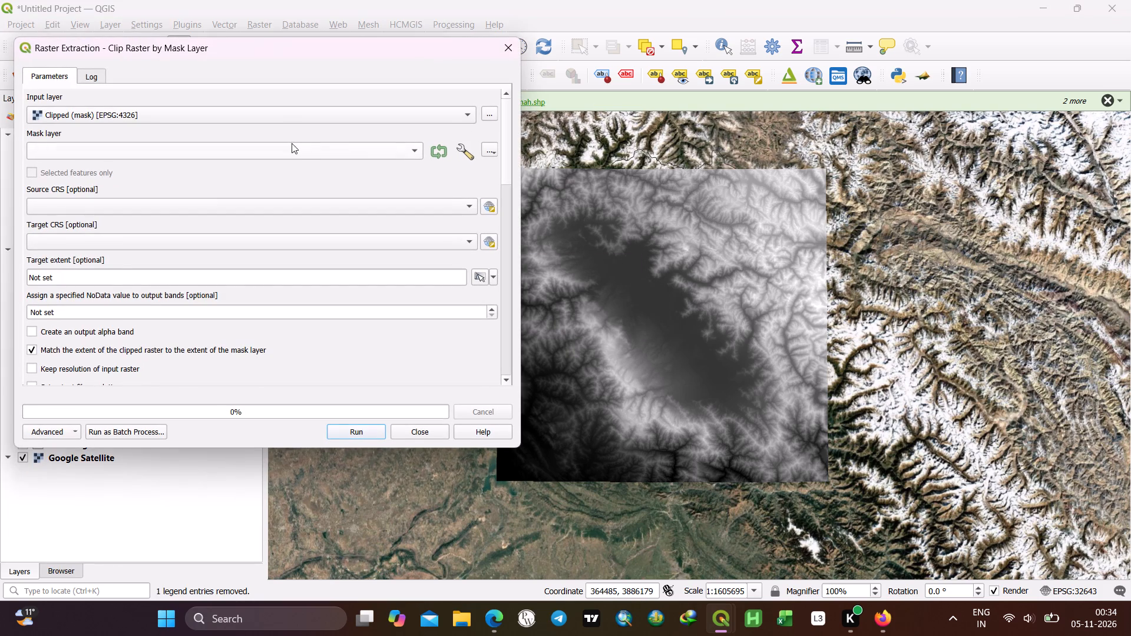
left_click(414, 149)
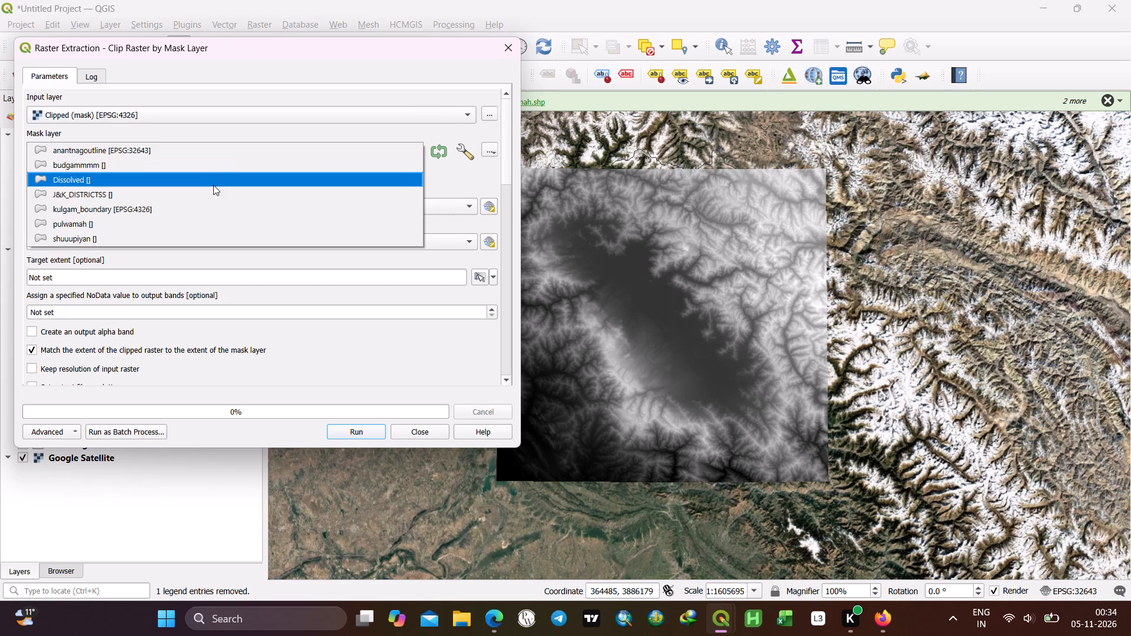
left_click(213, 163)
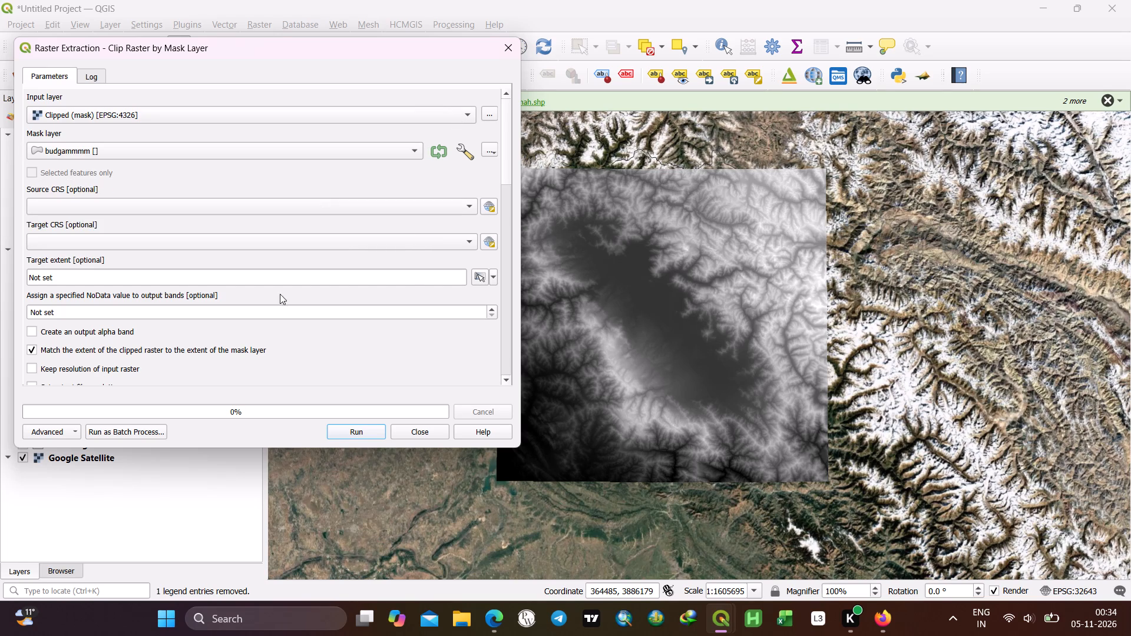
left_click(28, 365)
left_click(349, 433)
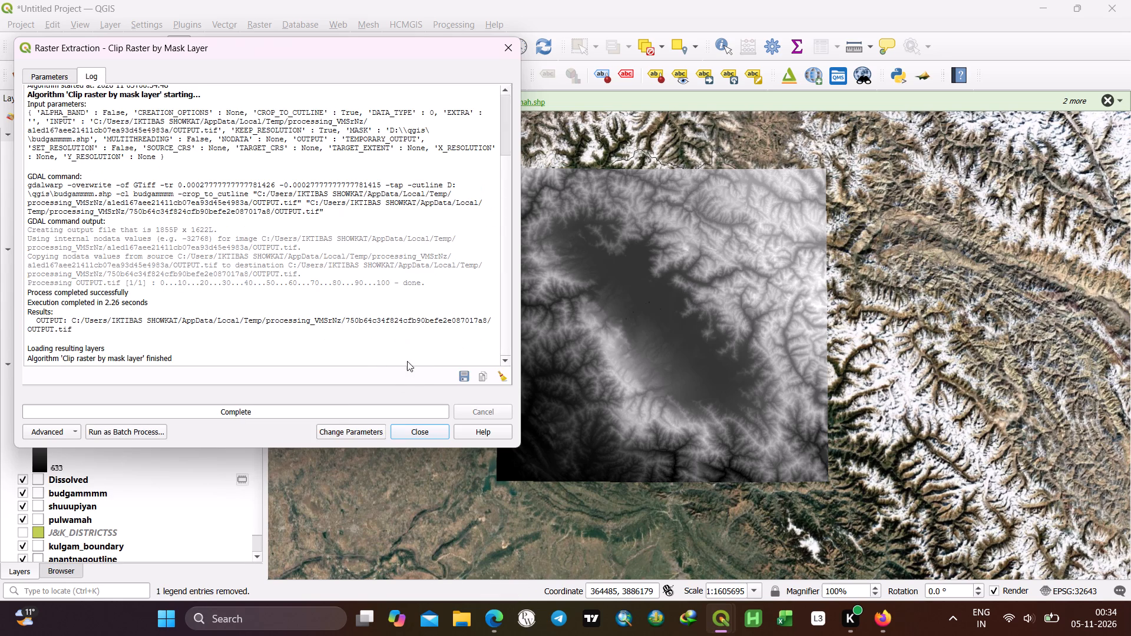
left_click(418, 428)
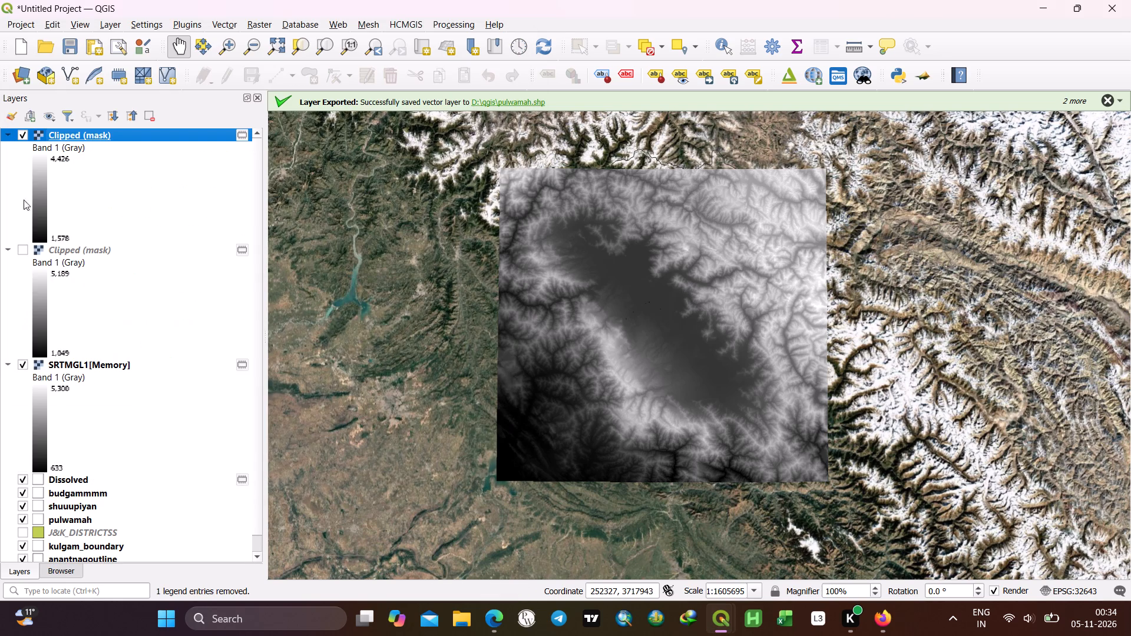
Hide the SRTMGL1[Memory] raster and toggle the new Clipped (mask) raster to check its coverage on the map.
left_click(24, 360)
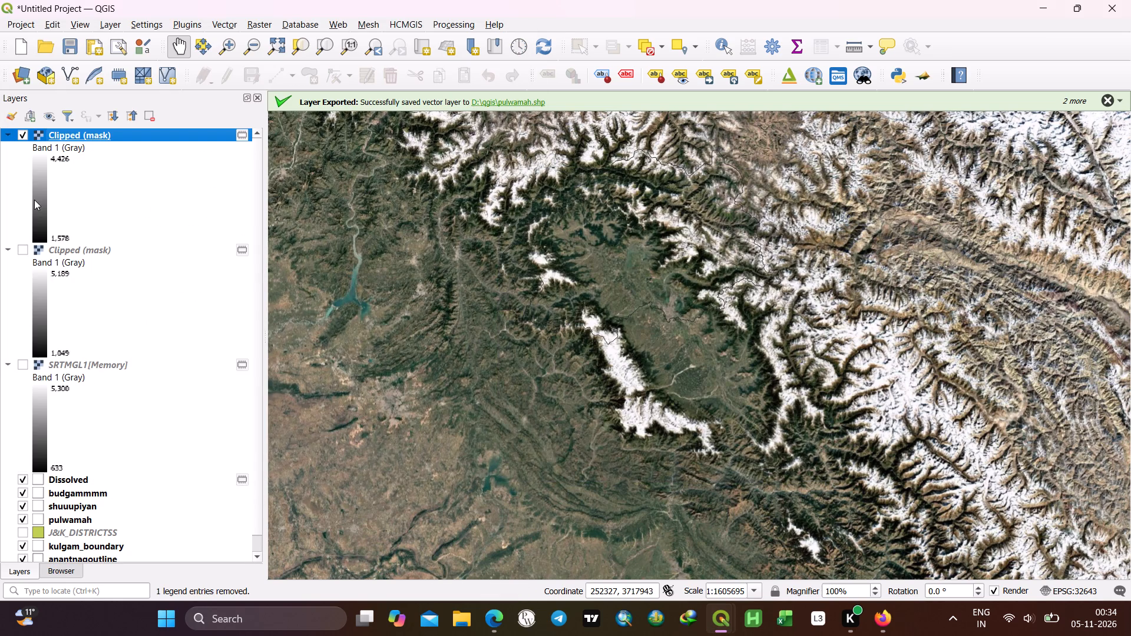
left_click(22, 134)
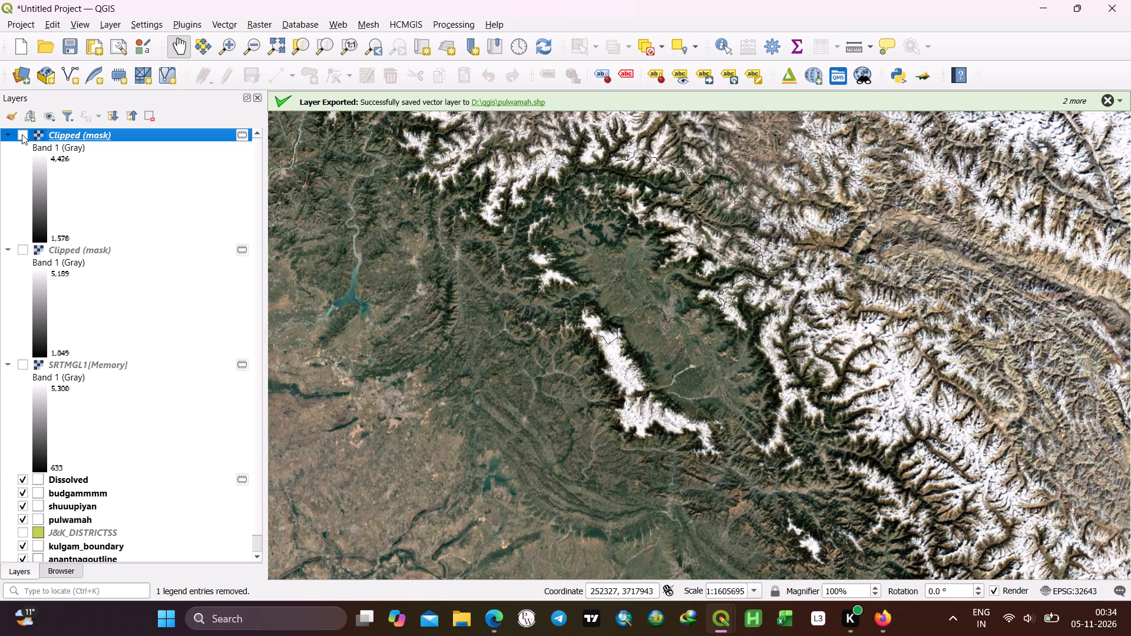
left_click(22, 134)
Remove both Clipped (mask) rasters from the project, keeping the SRTMGL1[Memory] raster.
right_click(58, 133)
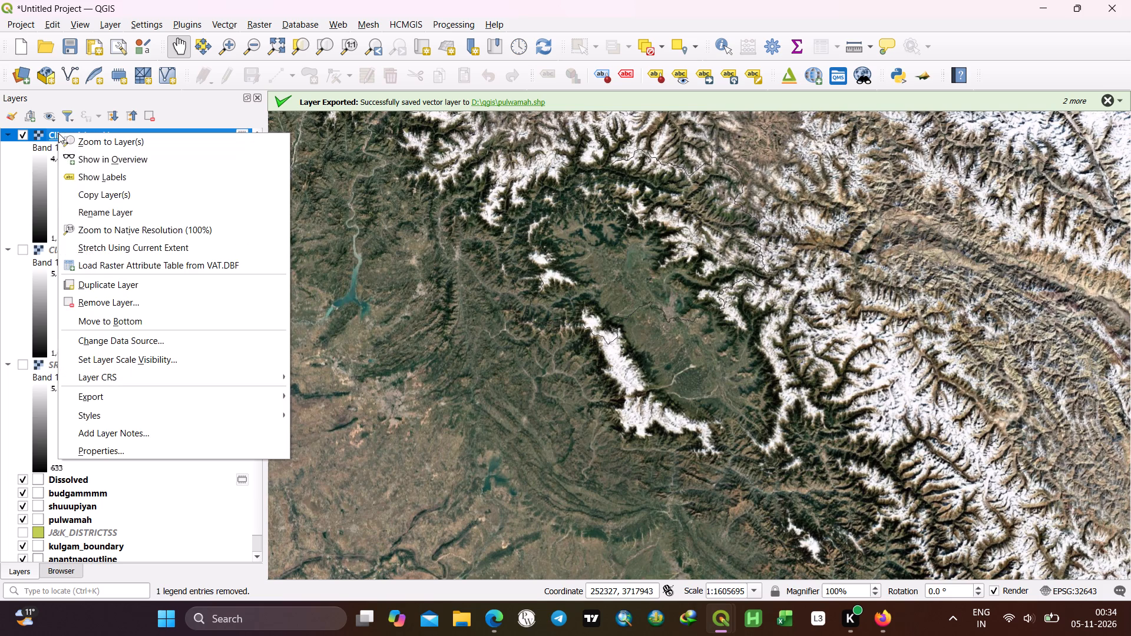
left_click(130, 304)
left_click(543, 328)
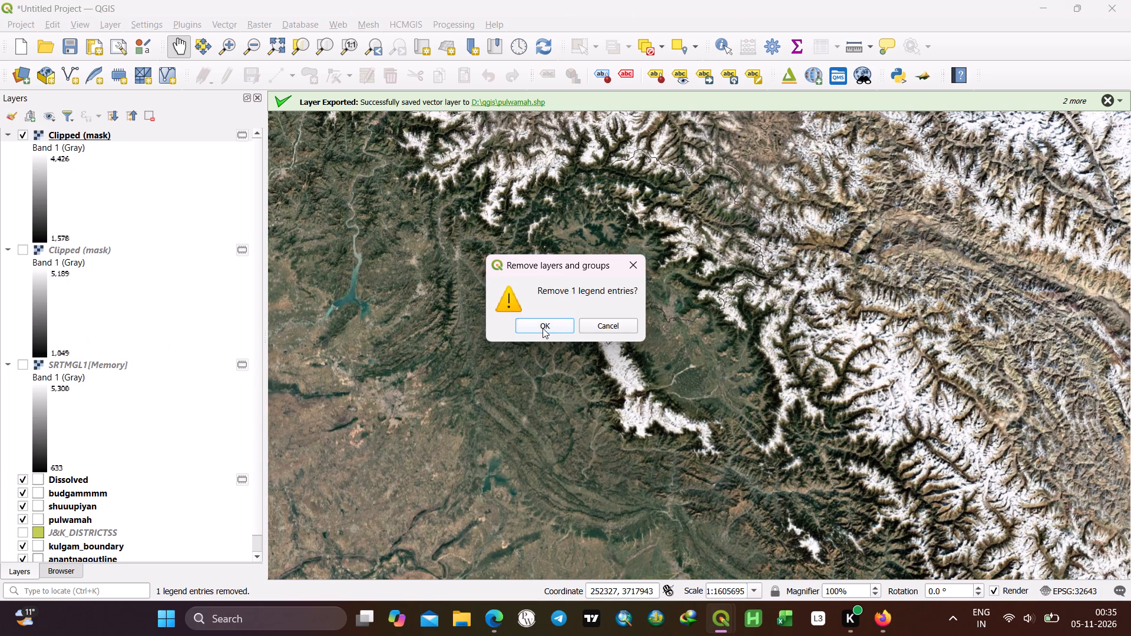
right_click(79, 130)
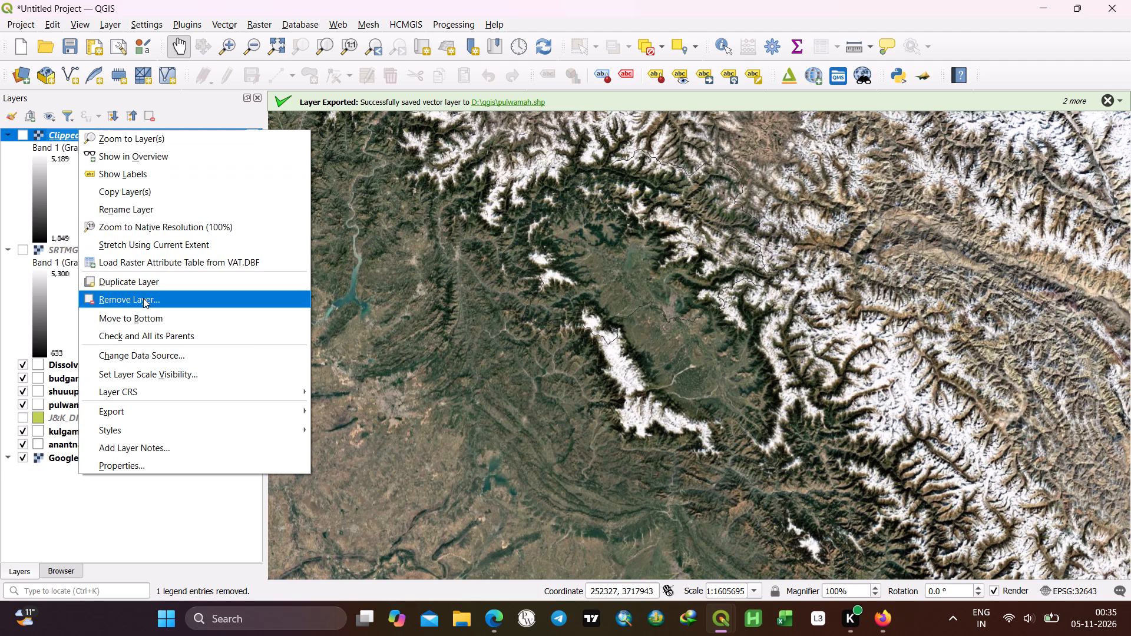
left_click(143, 298)
left_click(543, 324)
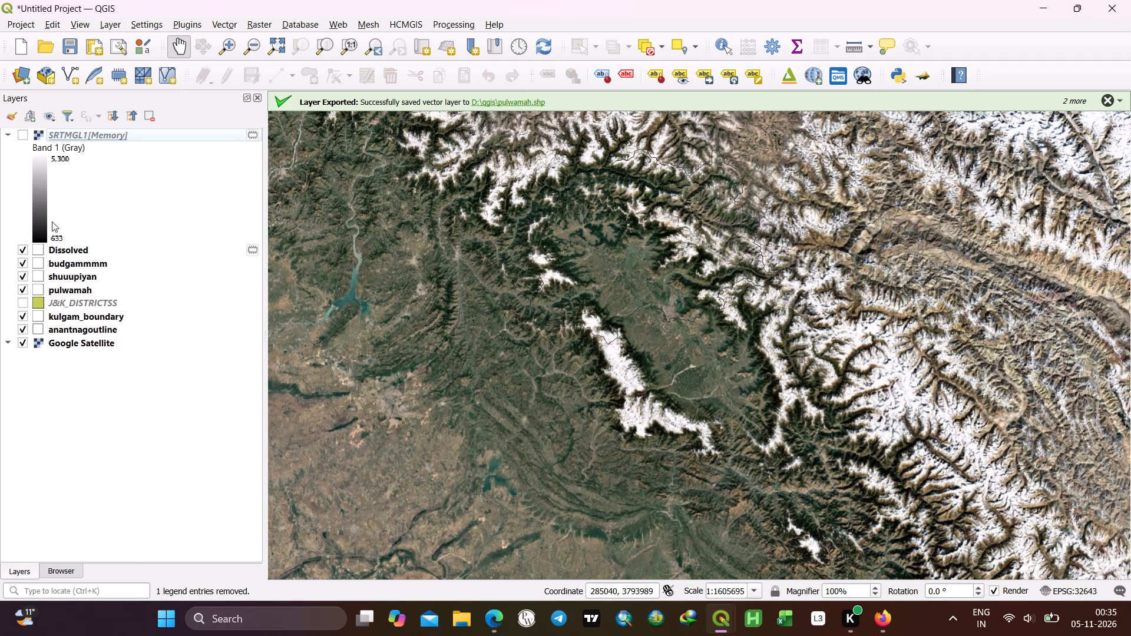
Toggle the SRTMGL1[Memory] raster on and off to compare it with the satellite imagery, leaving it shown.
left_click(25, 132)
left_click(25, 132)
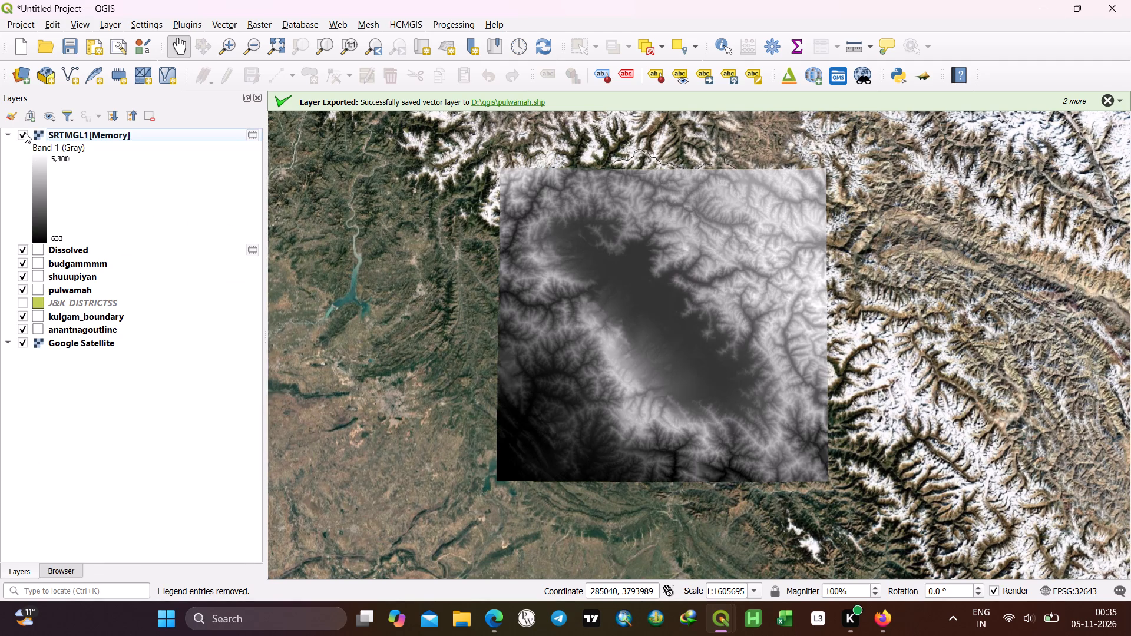
left_click(25, 132)
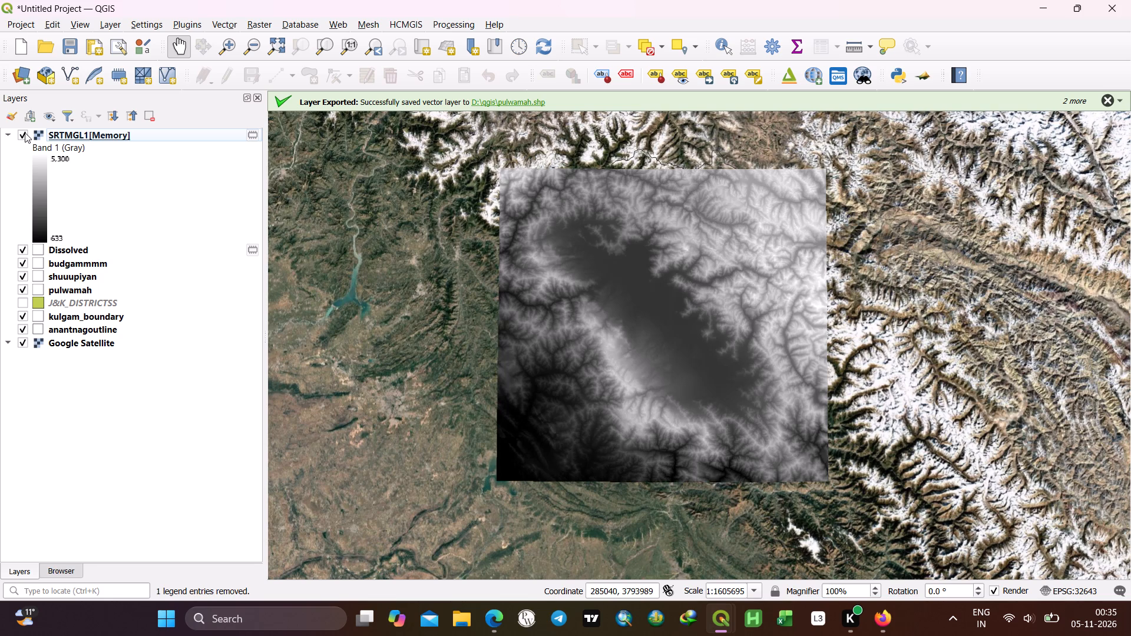
left_click(25, 132)
left_click(25, 132)
Change the SRTMGL1[Memory] symbology to Singleband pseudocolor, keeping the default blue-to-yellow color ramp, and apply it.
right_click(77, 138)
left_click(134, 459)
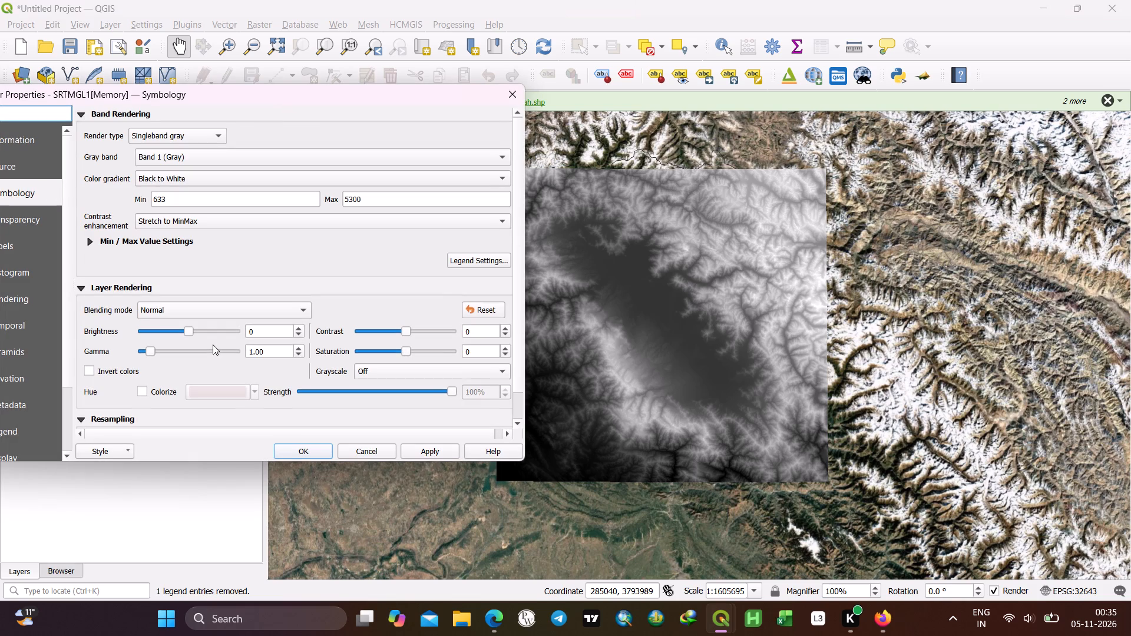
left_click_drag(129, 94, 148, 89)
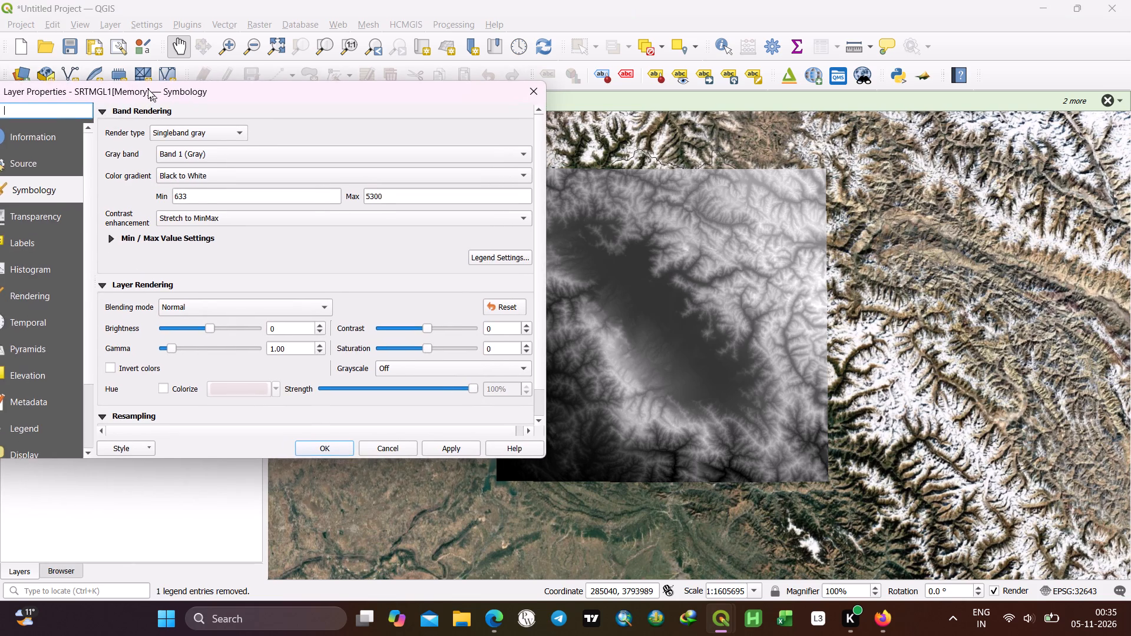
left_click_drag(148, 89, 161, 70)
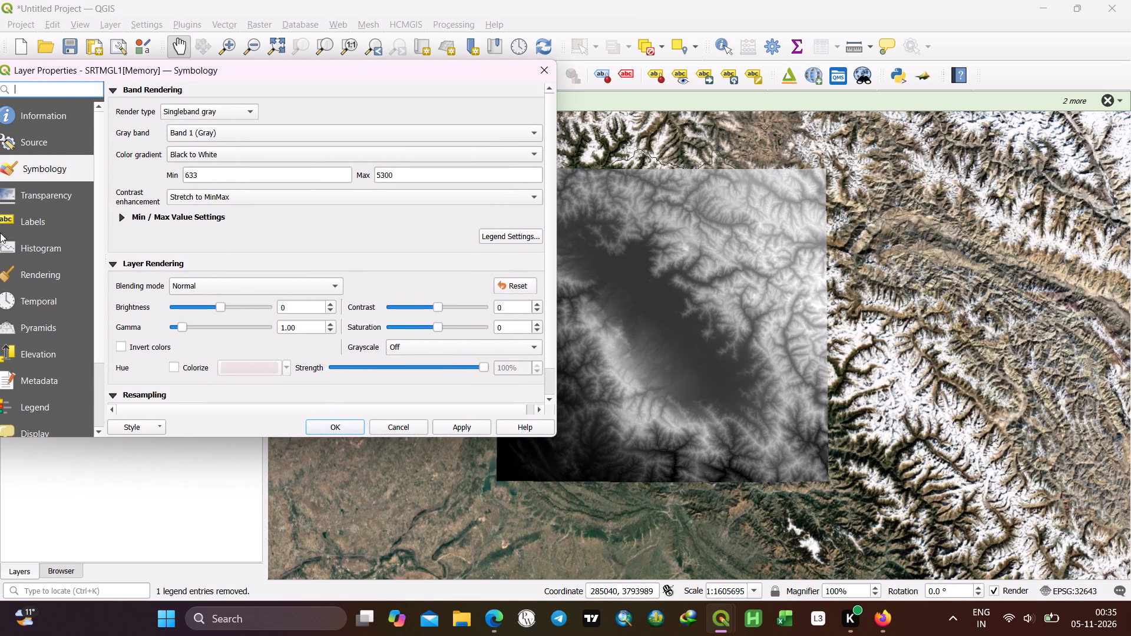
left_click(223, 111)
left_click(218, 124)
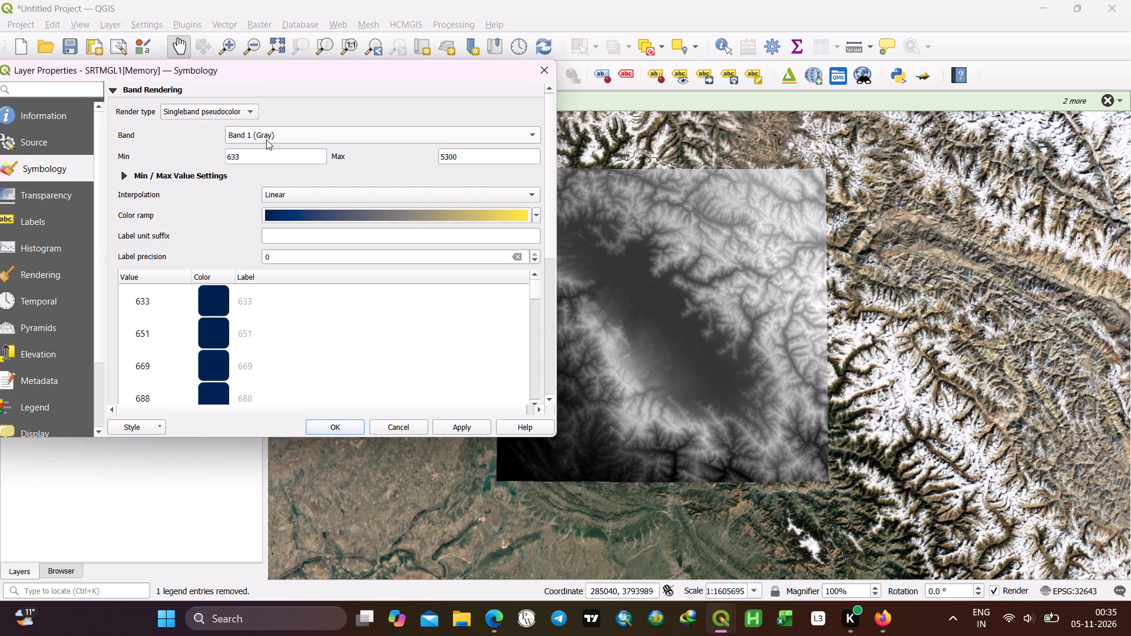
left_click(531, 214)
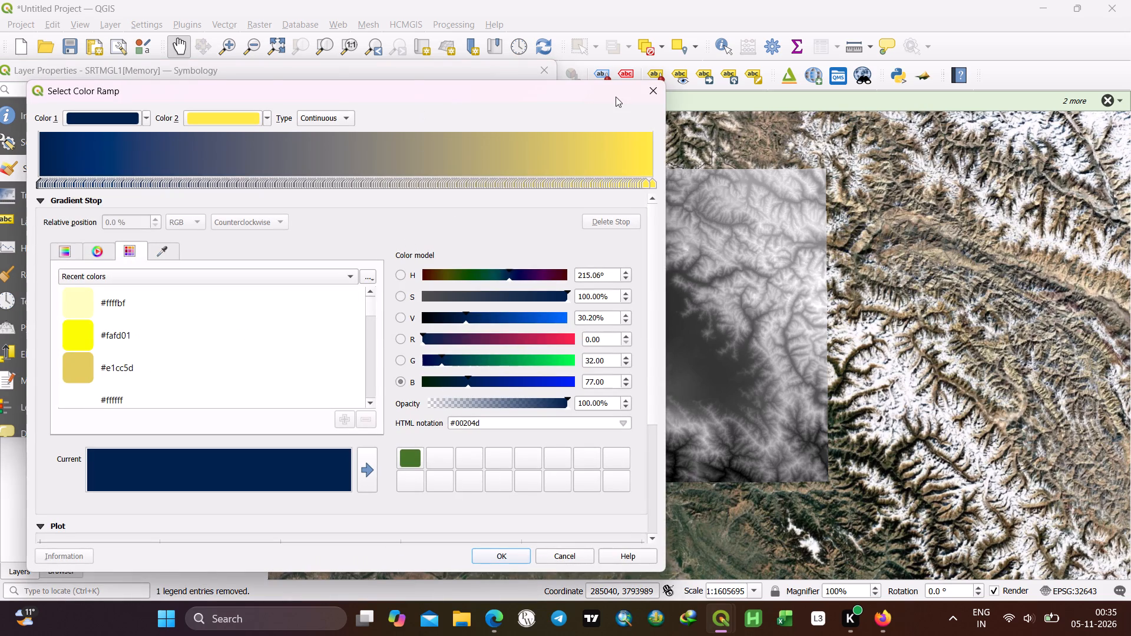
left_click(656, 94)
left_click(464, 428)
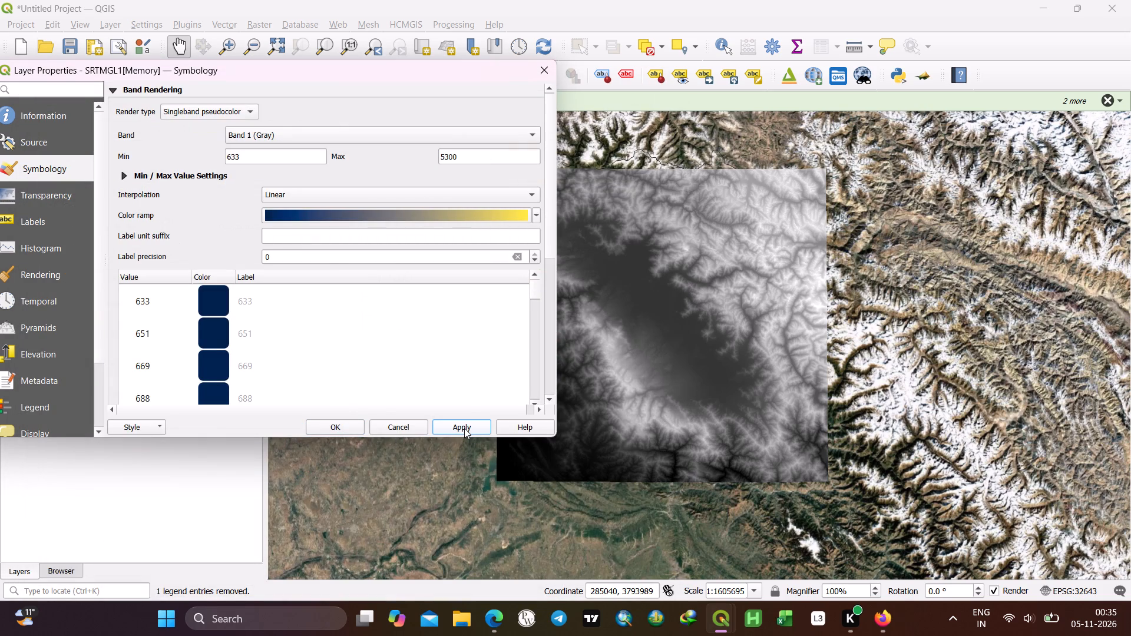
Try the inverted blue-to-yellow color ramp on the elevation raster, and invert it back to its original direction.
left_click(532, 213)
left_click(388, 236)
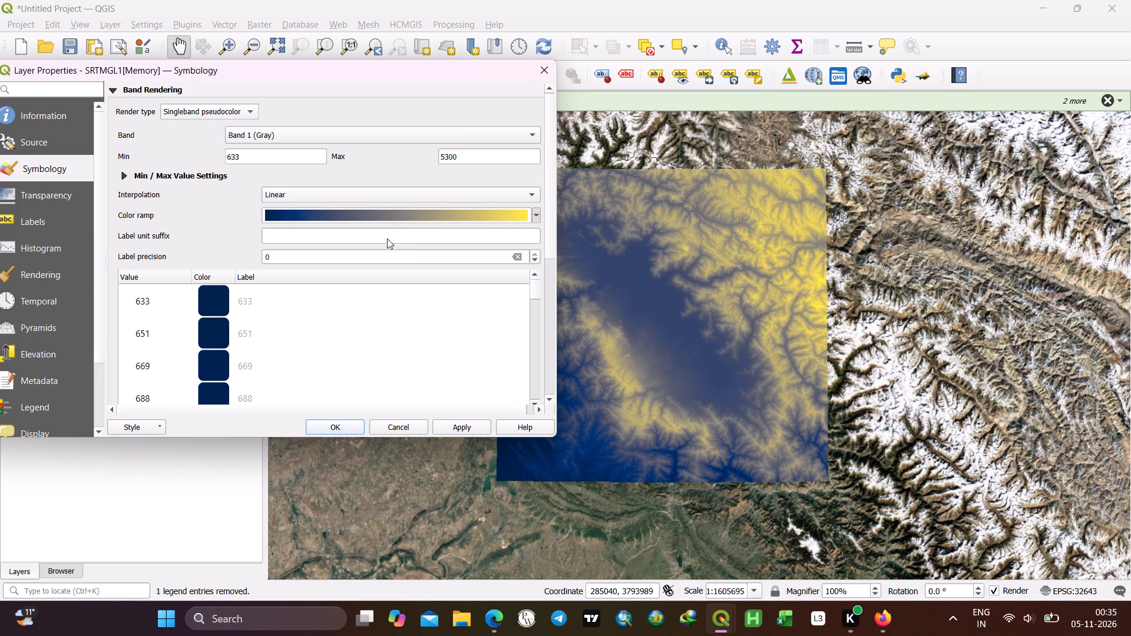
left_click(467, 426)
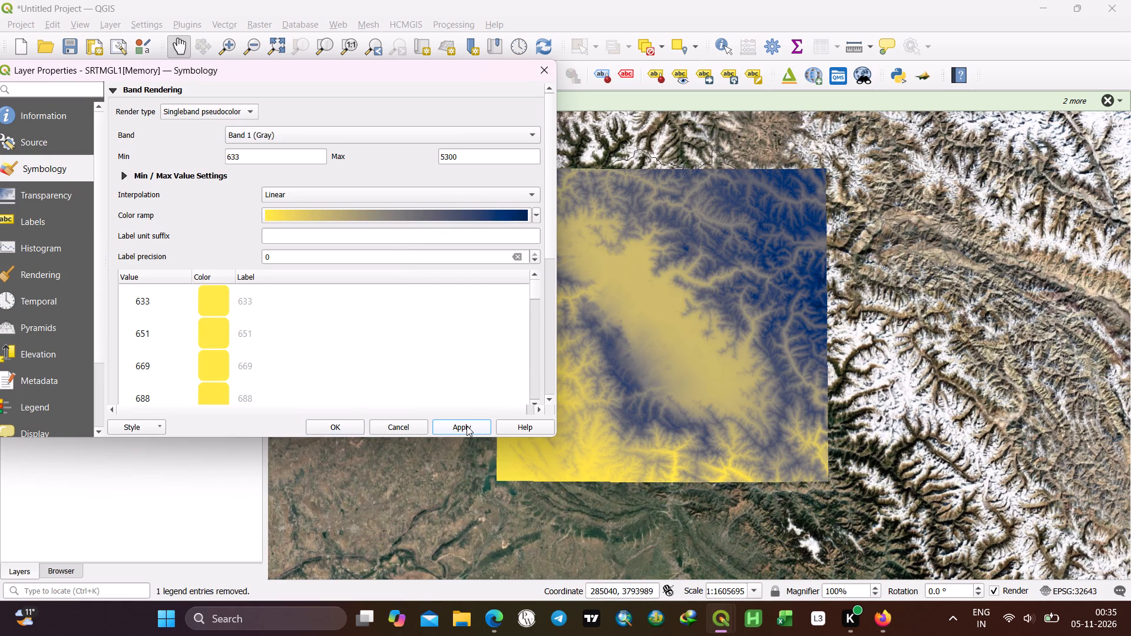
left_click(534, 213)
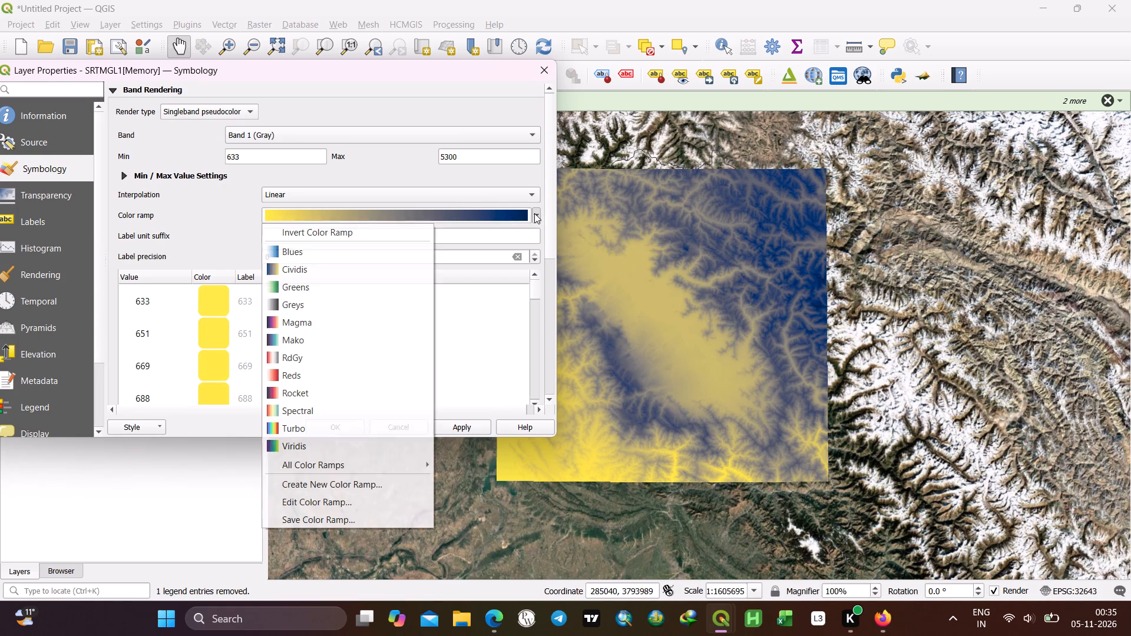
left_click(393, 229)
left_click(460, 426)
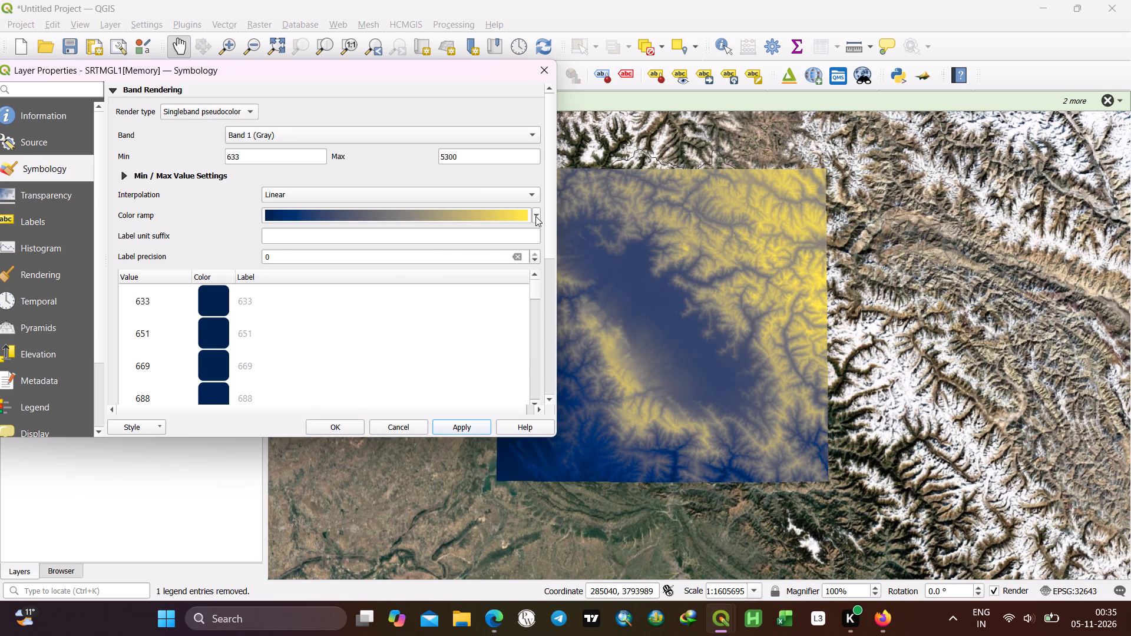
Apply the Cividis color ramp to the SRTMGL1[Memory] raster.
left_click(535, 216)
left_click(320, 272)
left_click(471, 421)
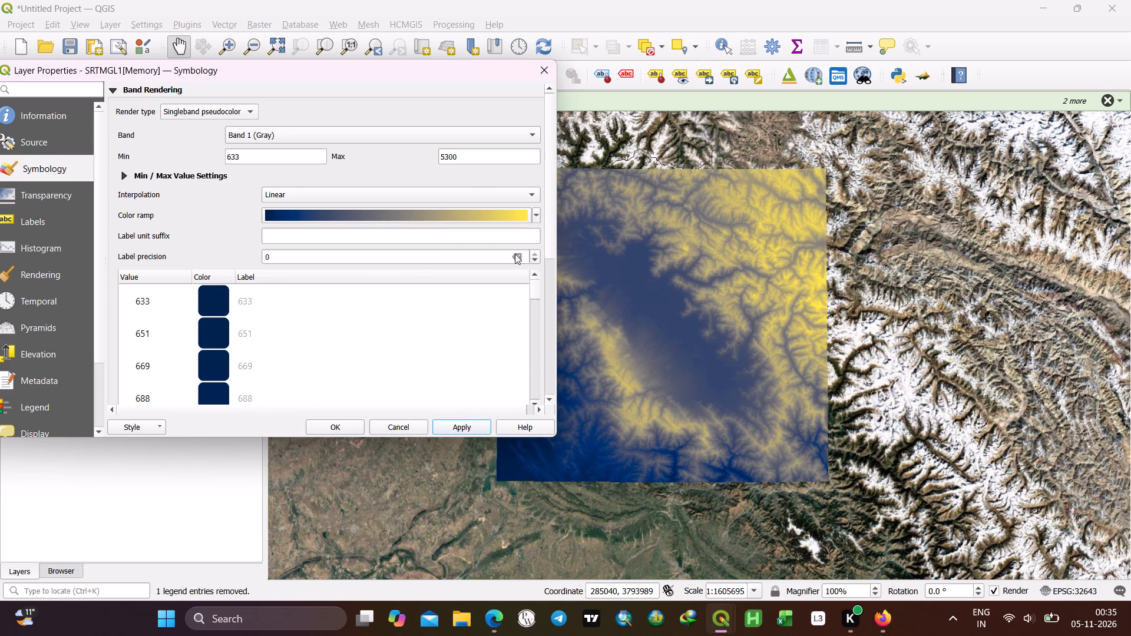
Apply the Turbo color ramp to the SRTMGL1[Memory] raster and invert its direction.
left_click(534, 215)
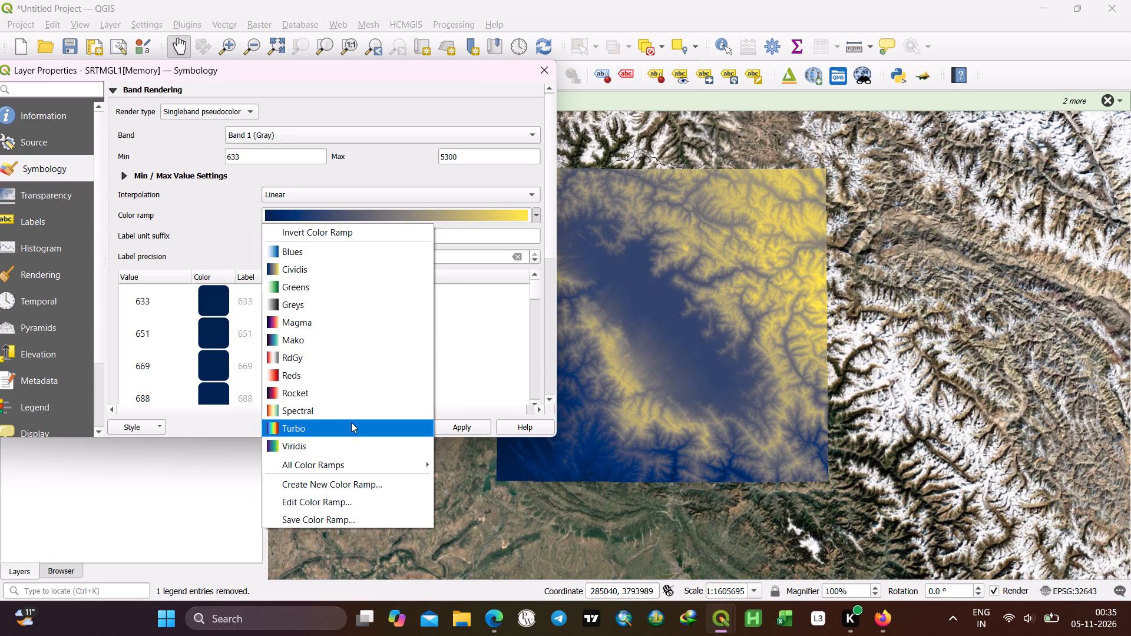
left_click(351, 422)
left_click(451, 423)
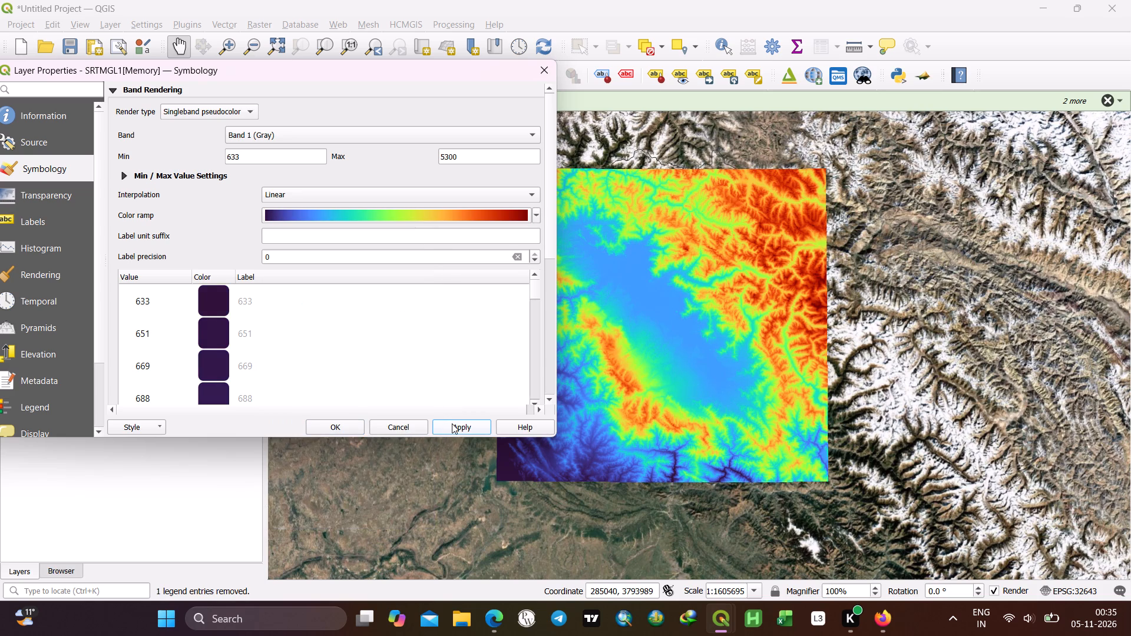
left_click(532, 217)
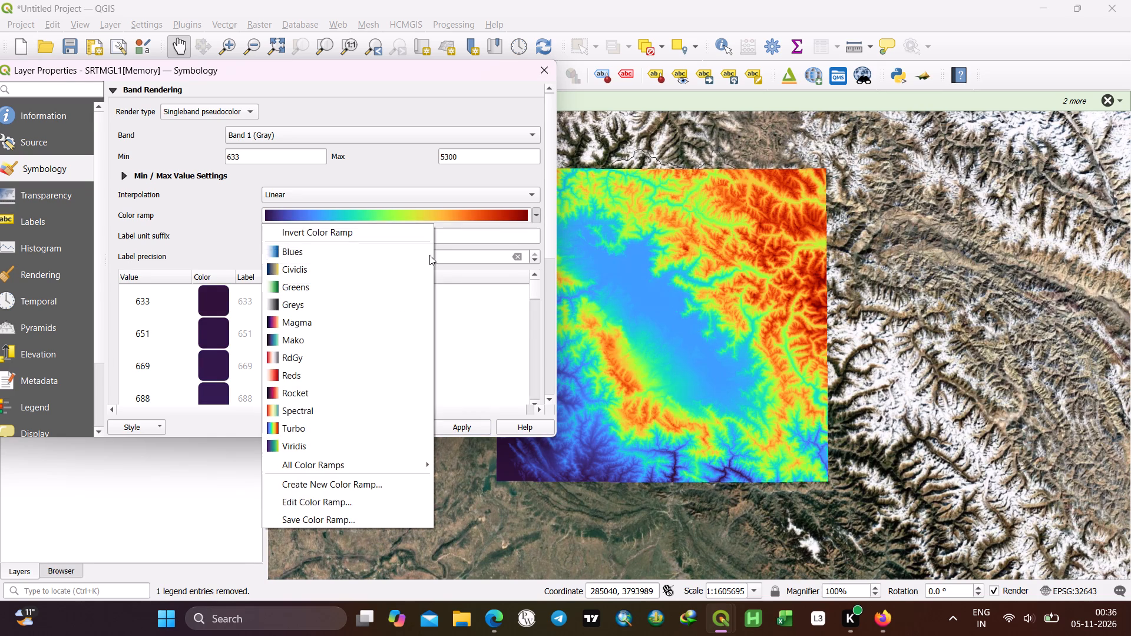
left_click(349, 233)
left_click(461, 423)
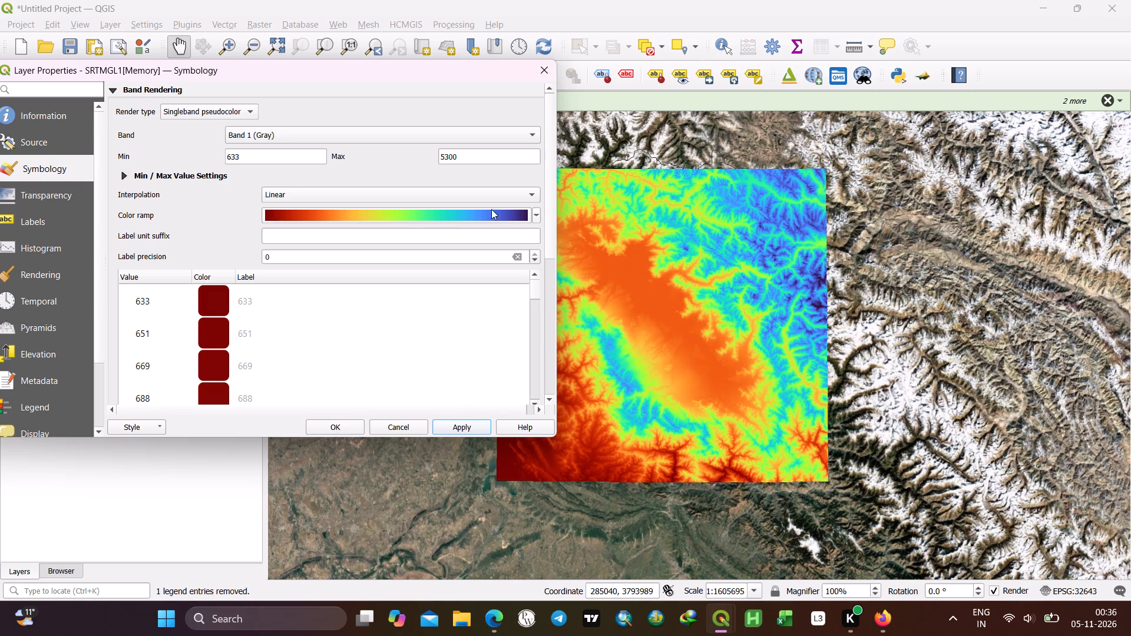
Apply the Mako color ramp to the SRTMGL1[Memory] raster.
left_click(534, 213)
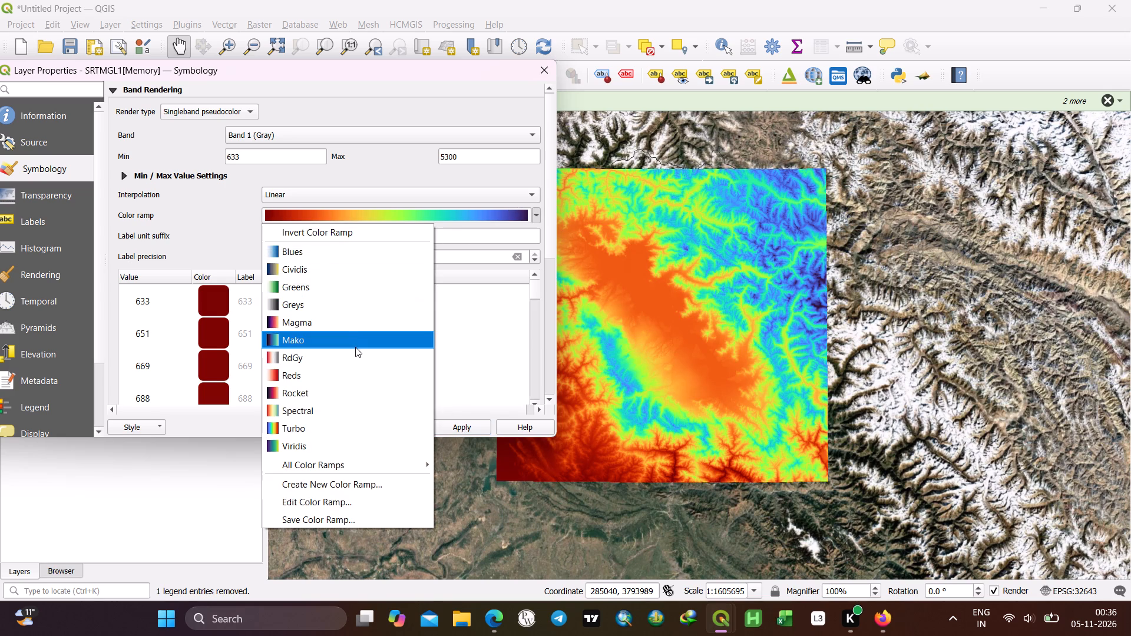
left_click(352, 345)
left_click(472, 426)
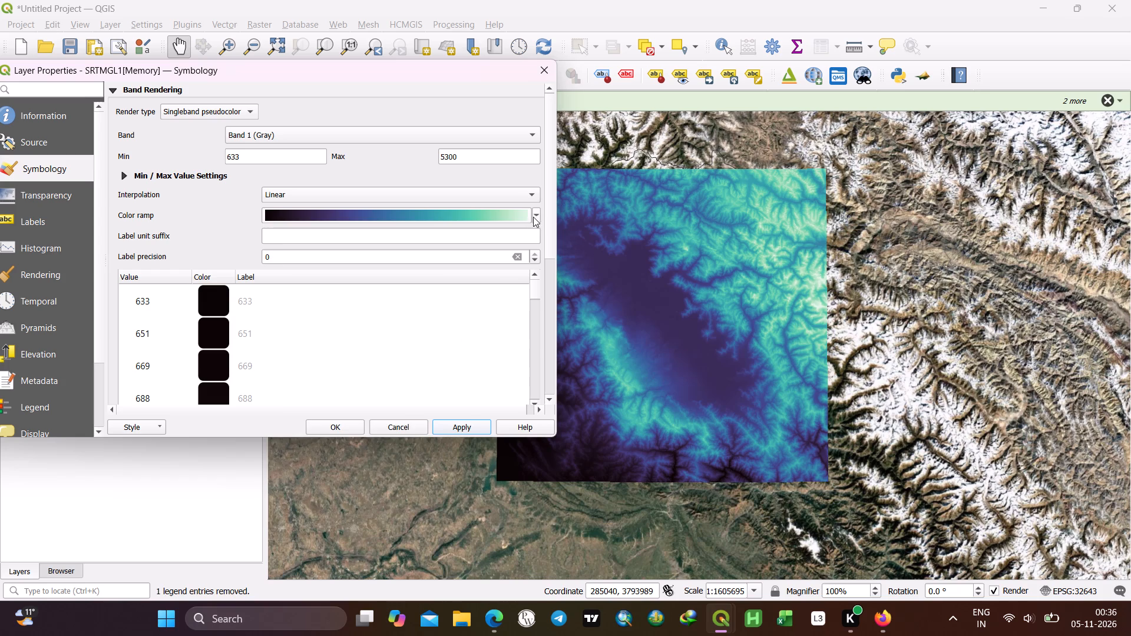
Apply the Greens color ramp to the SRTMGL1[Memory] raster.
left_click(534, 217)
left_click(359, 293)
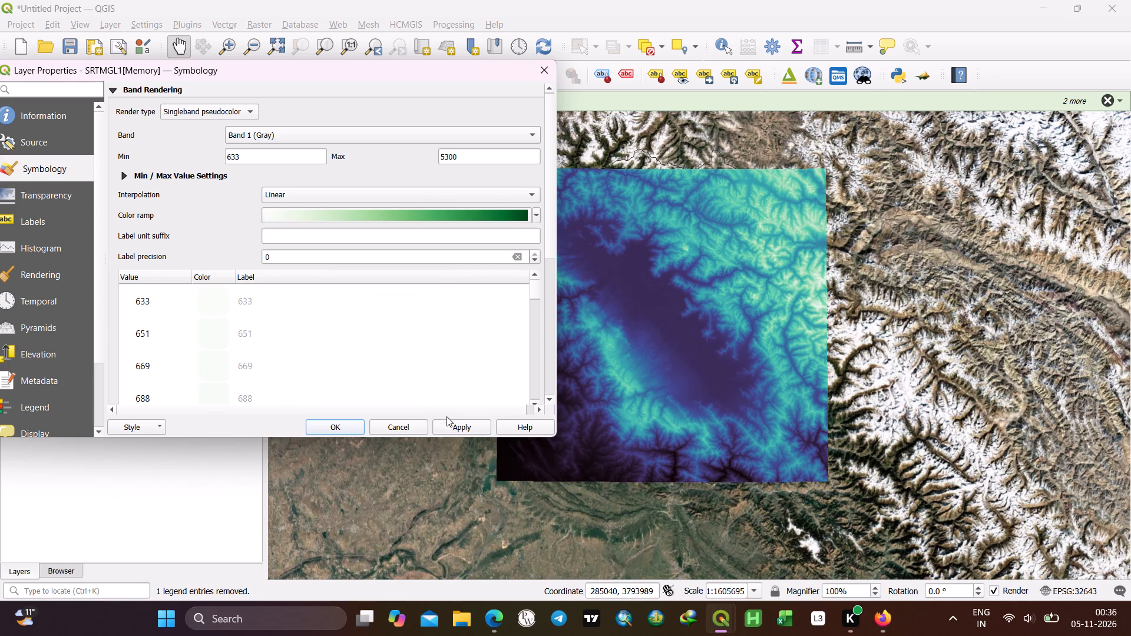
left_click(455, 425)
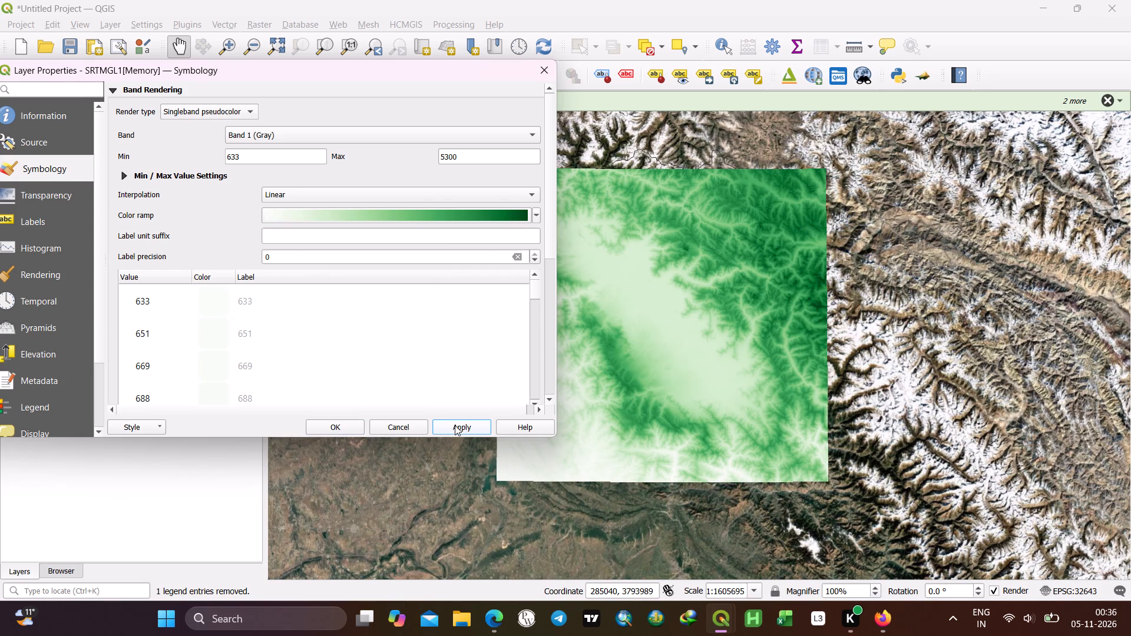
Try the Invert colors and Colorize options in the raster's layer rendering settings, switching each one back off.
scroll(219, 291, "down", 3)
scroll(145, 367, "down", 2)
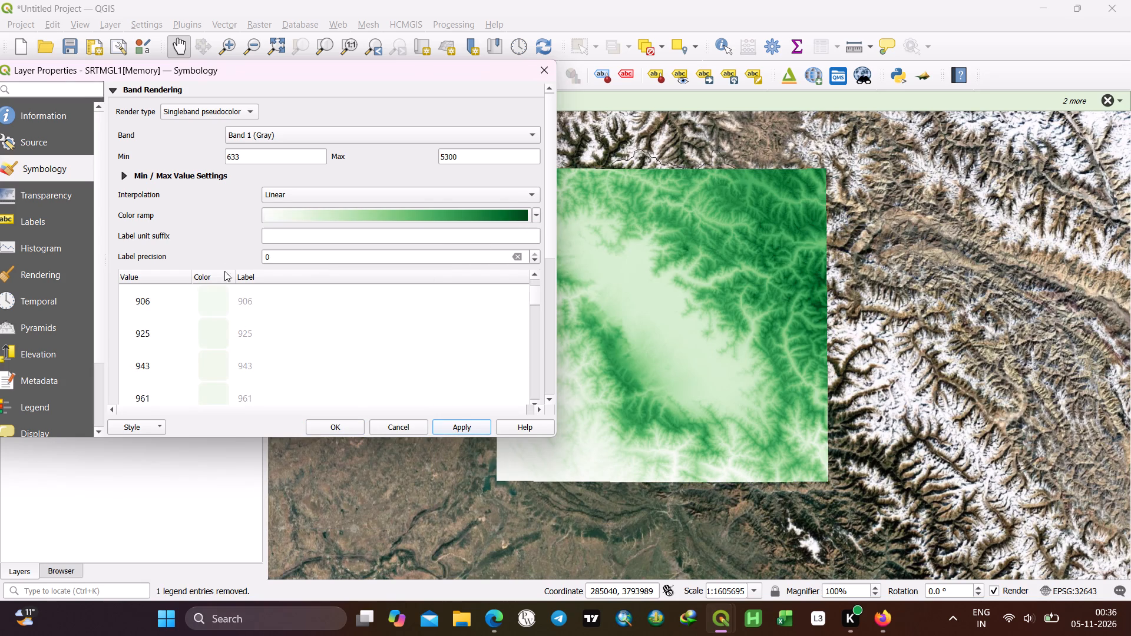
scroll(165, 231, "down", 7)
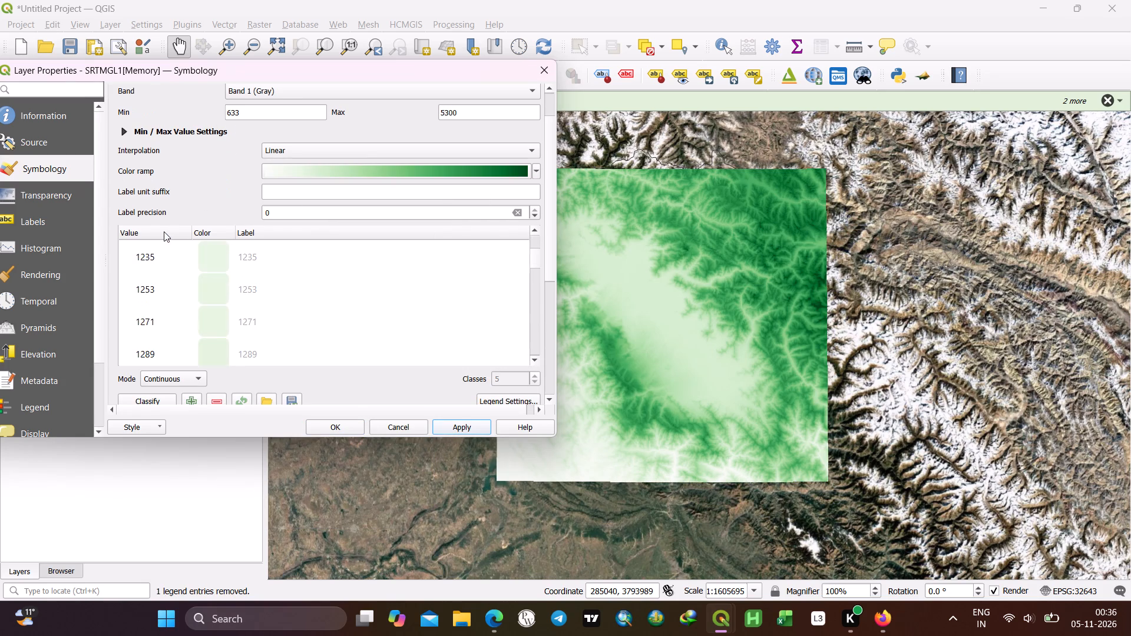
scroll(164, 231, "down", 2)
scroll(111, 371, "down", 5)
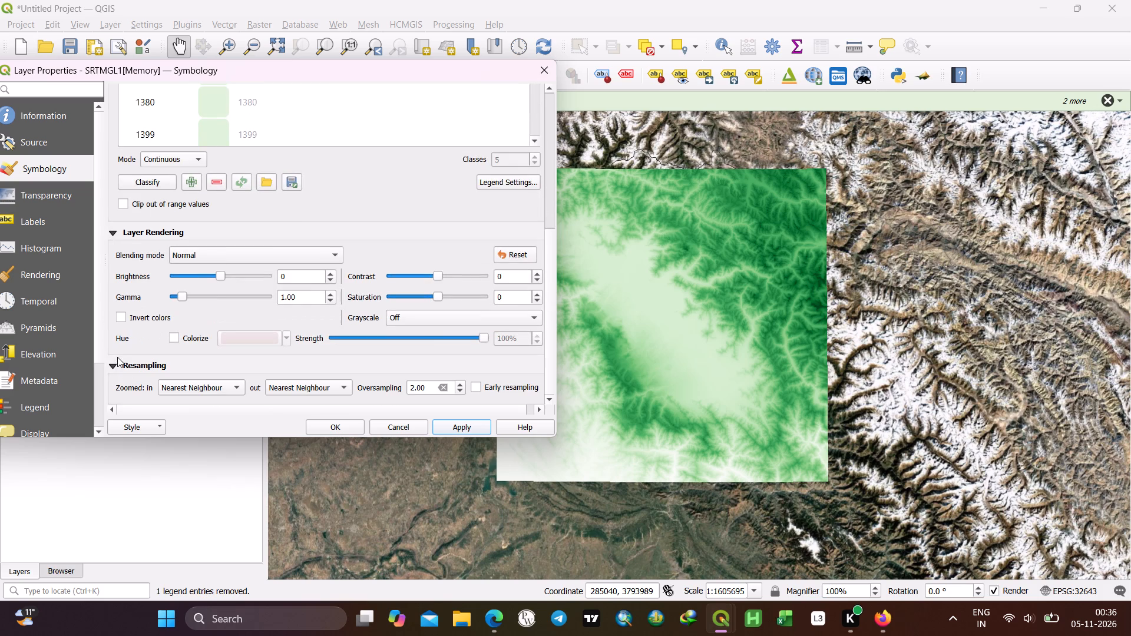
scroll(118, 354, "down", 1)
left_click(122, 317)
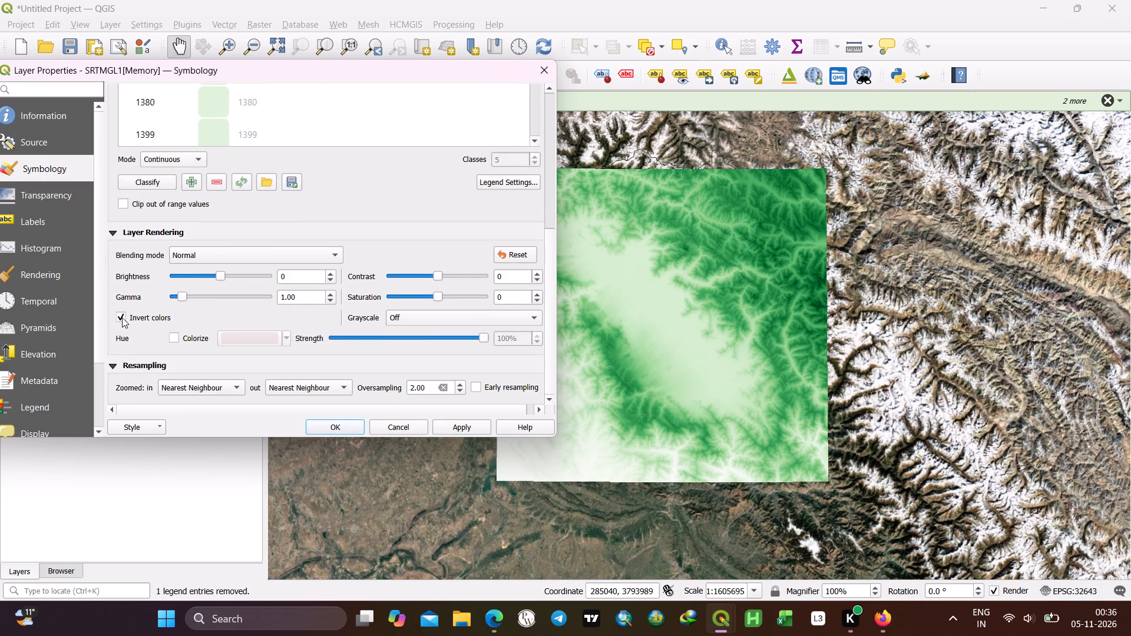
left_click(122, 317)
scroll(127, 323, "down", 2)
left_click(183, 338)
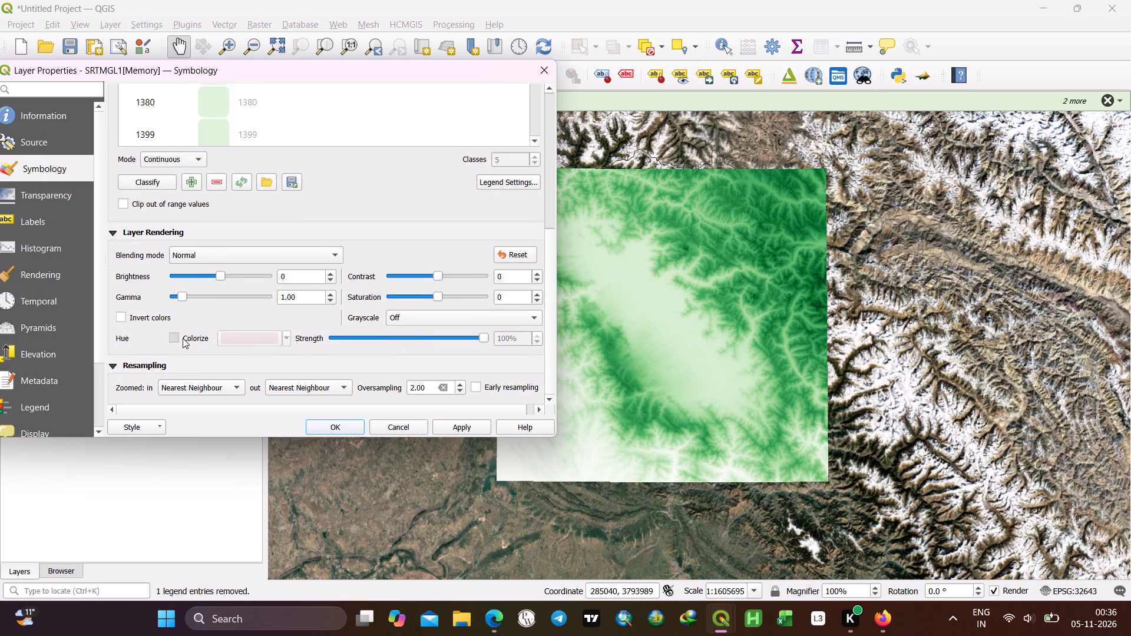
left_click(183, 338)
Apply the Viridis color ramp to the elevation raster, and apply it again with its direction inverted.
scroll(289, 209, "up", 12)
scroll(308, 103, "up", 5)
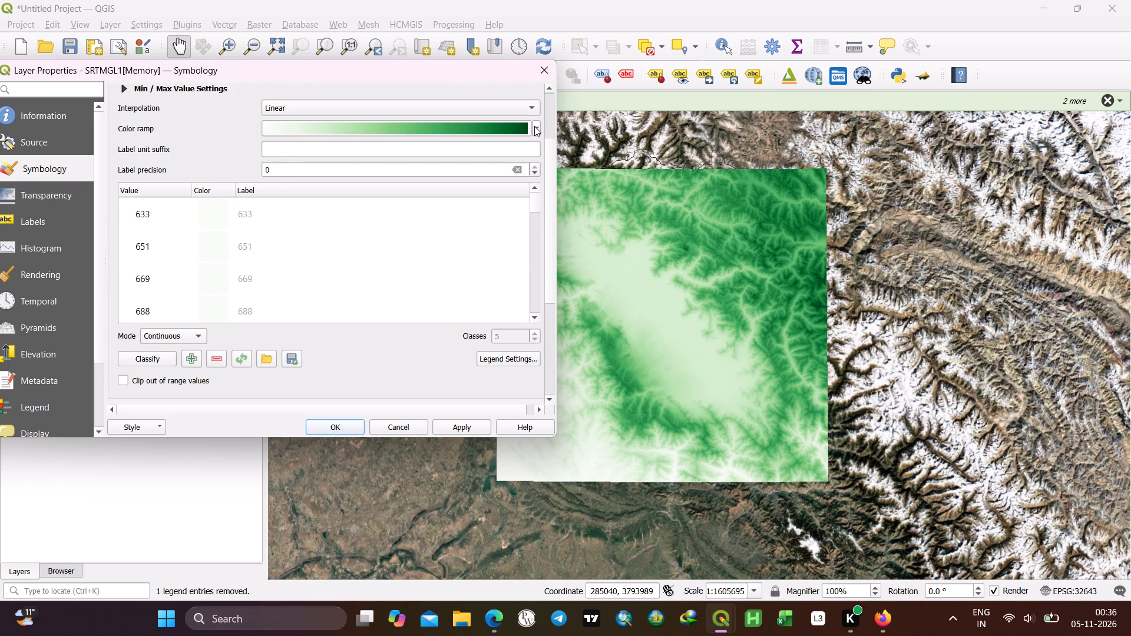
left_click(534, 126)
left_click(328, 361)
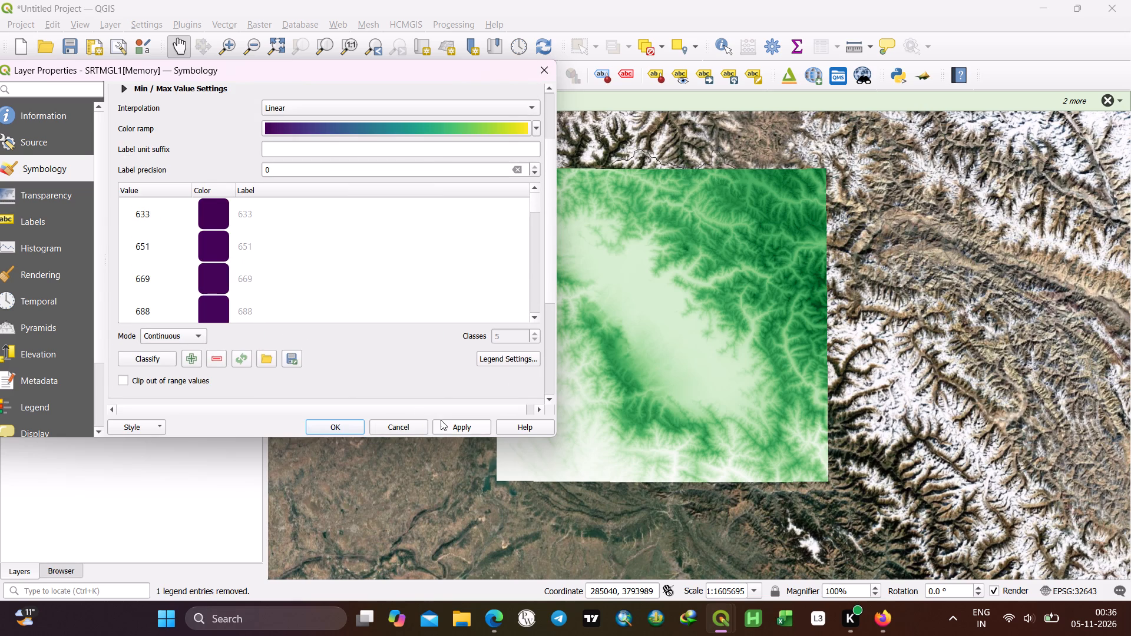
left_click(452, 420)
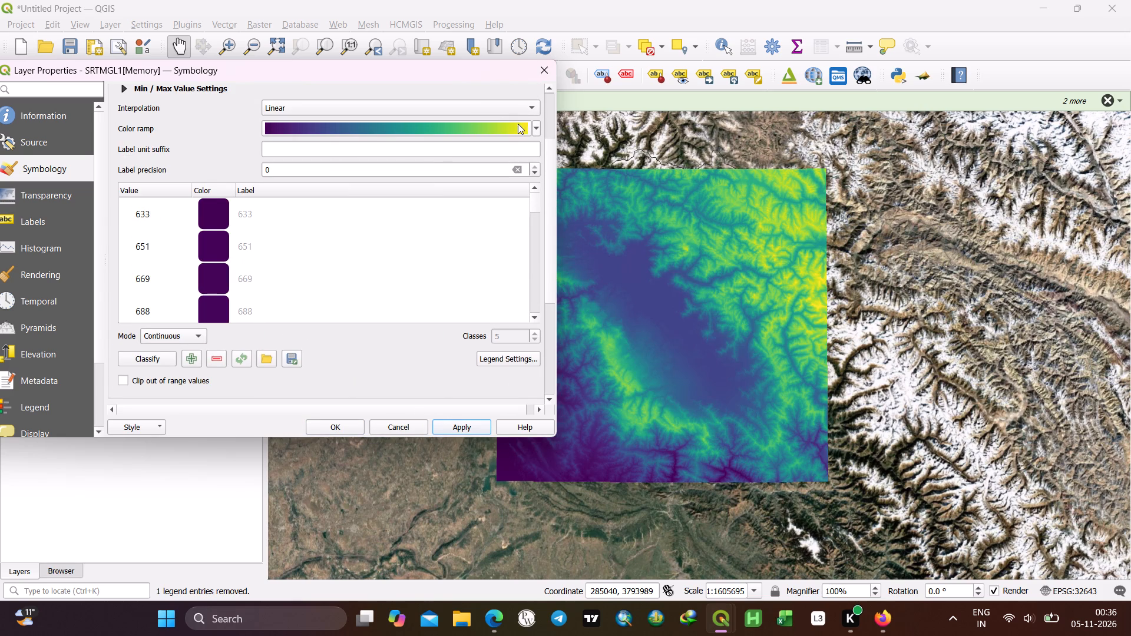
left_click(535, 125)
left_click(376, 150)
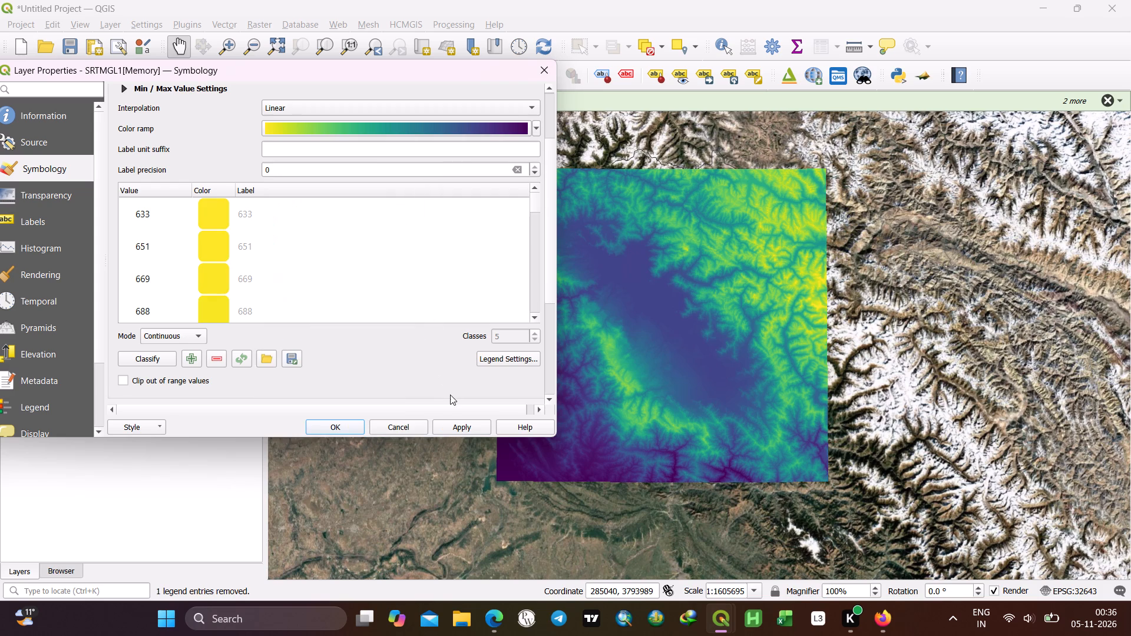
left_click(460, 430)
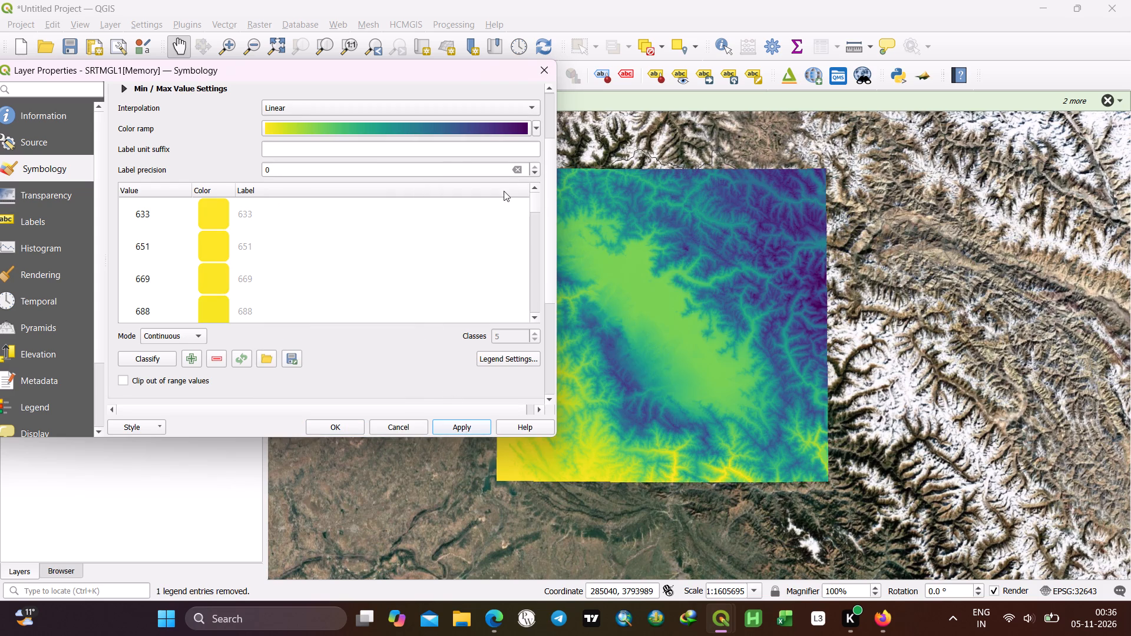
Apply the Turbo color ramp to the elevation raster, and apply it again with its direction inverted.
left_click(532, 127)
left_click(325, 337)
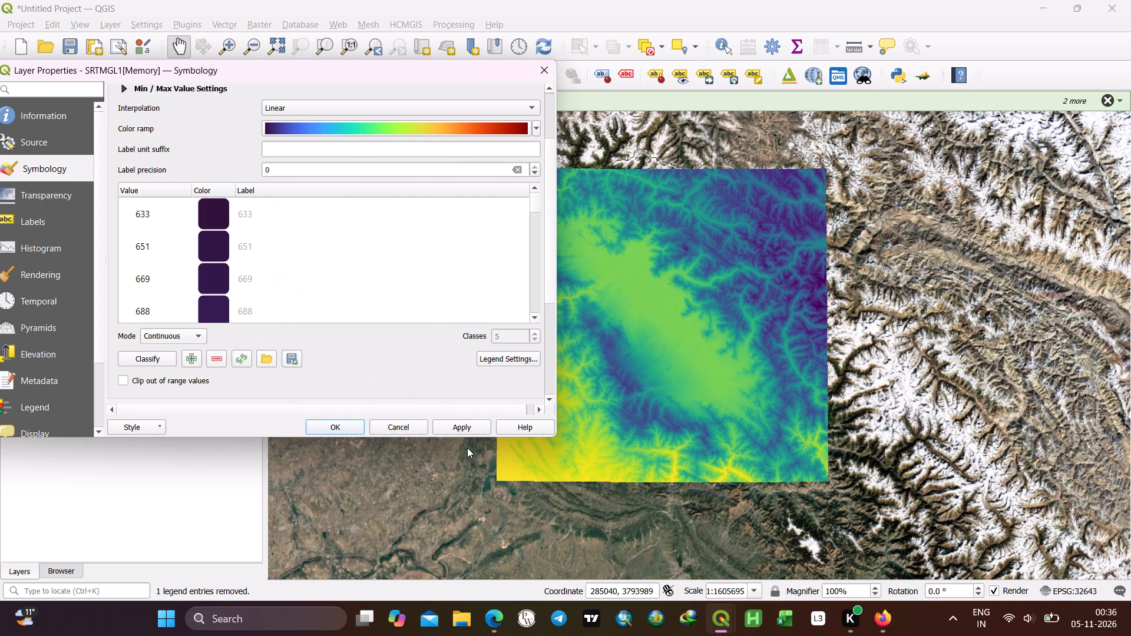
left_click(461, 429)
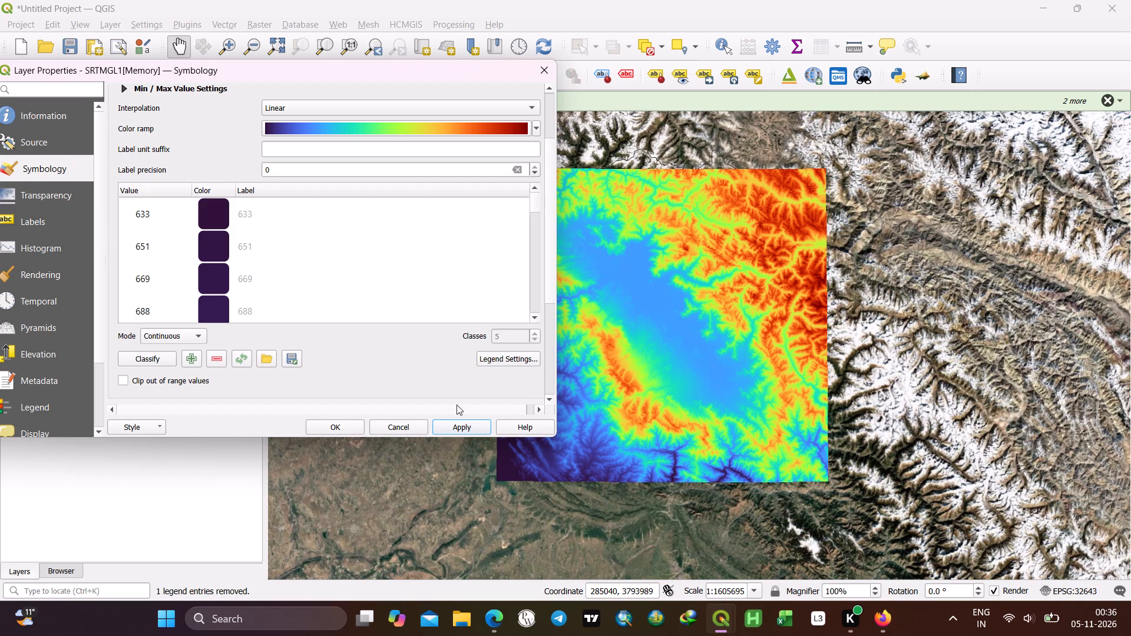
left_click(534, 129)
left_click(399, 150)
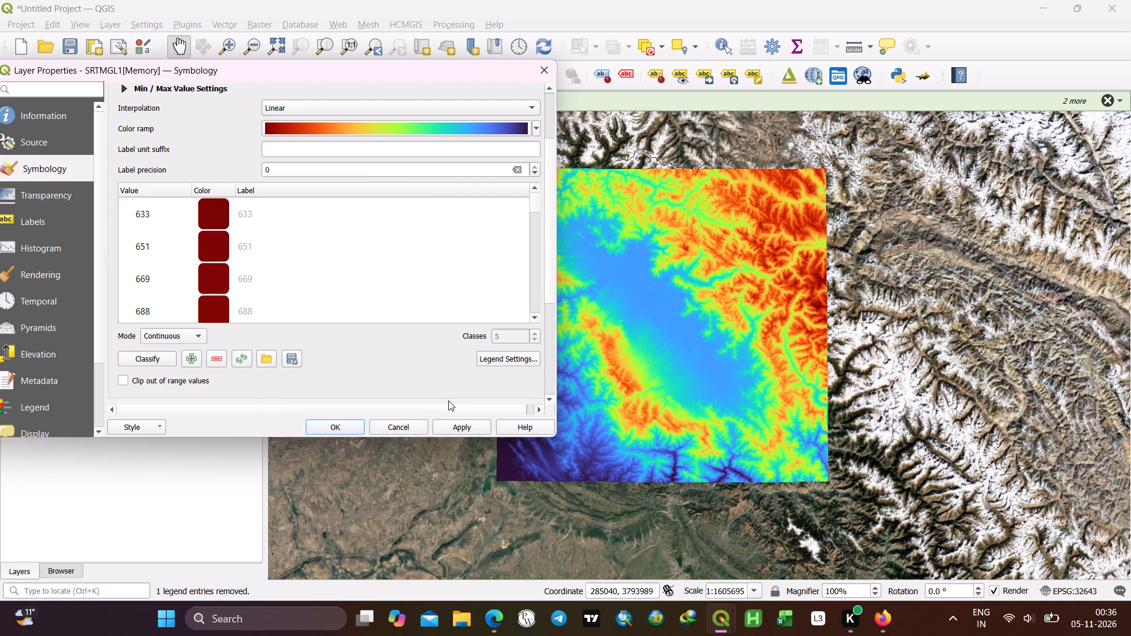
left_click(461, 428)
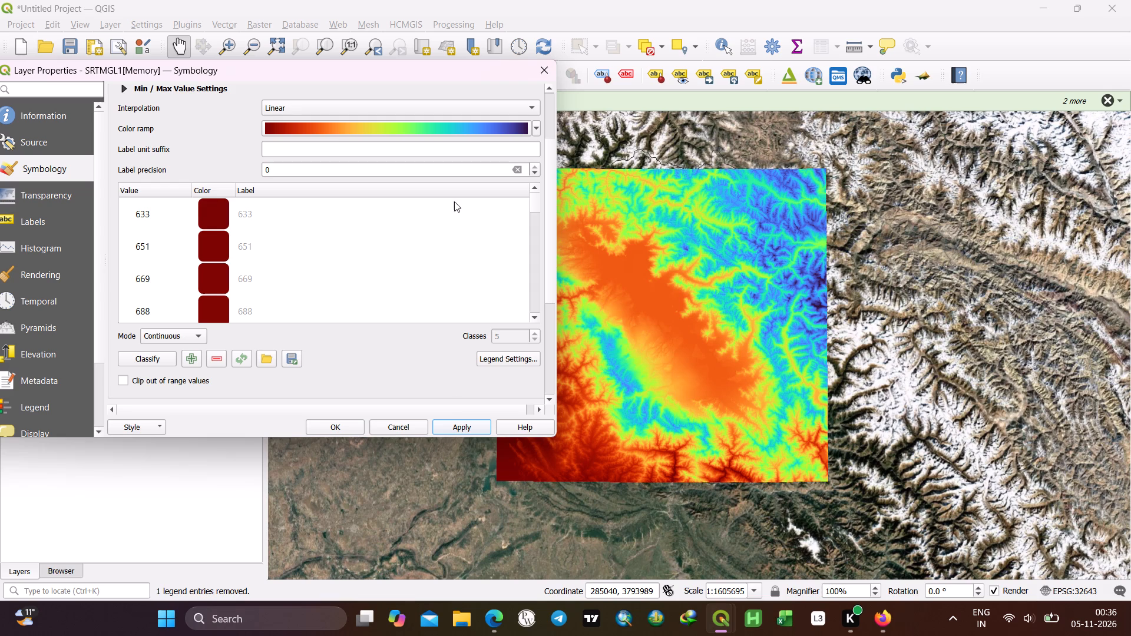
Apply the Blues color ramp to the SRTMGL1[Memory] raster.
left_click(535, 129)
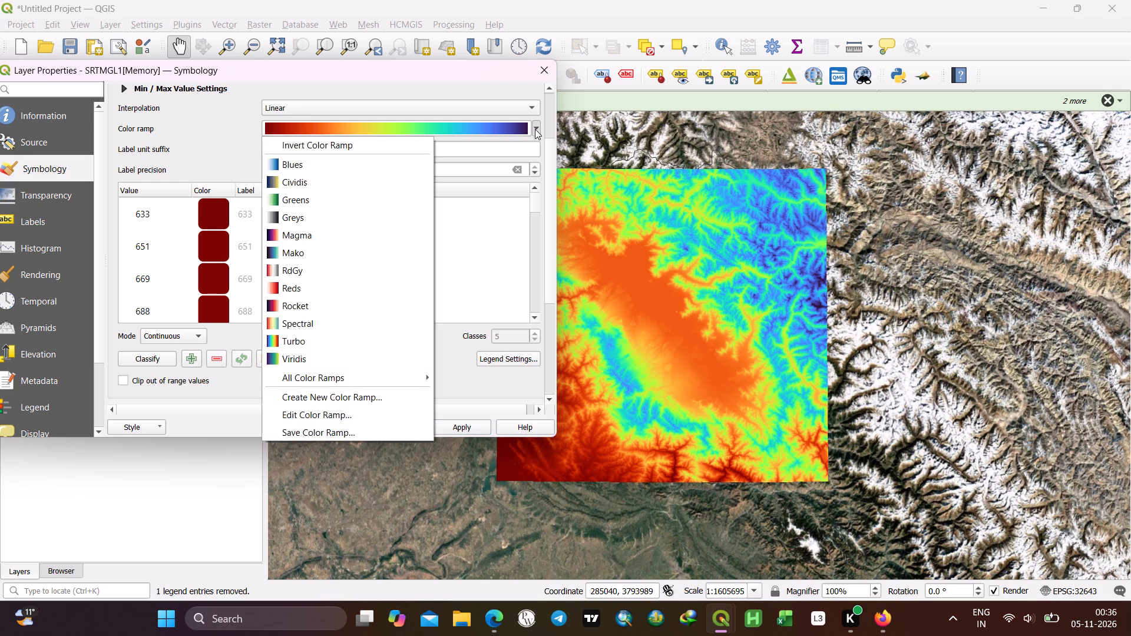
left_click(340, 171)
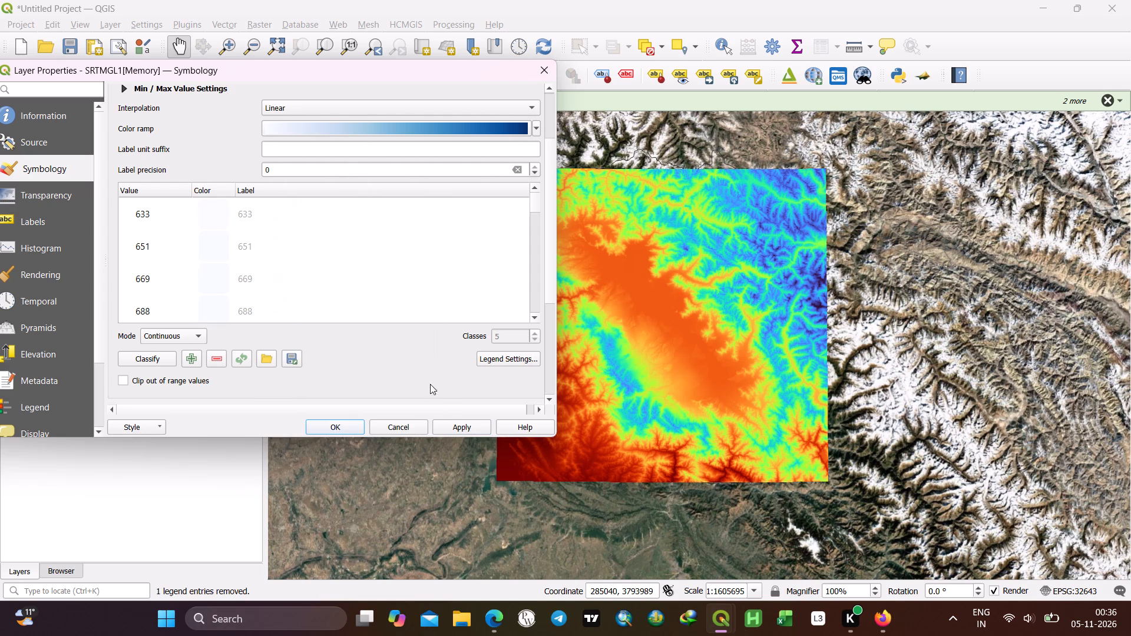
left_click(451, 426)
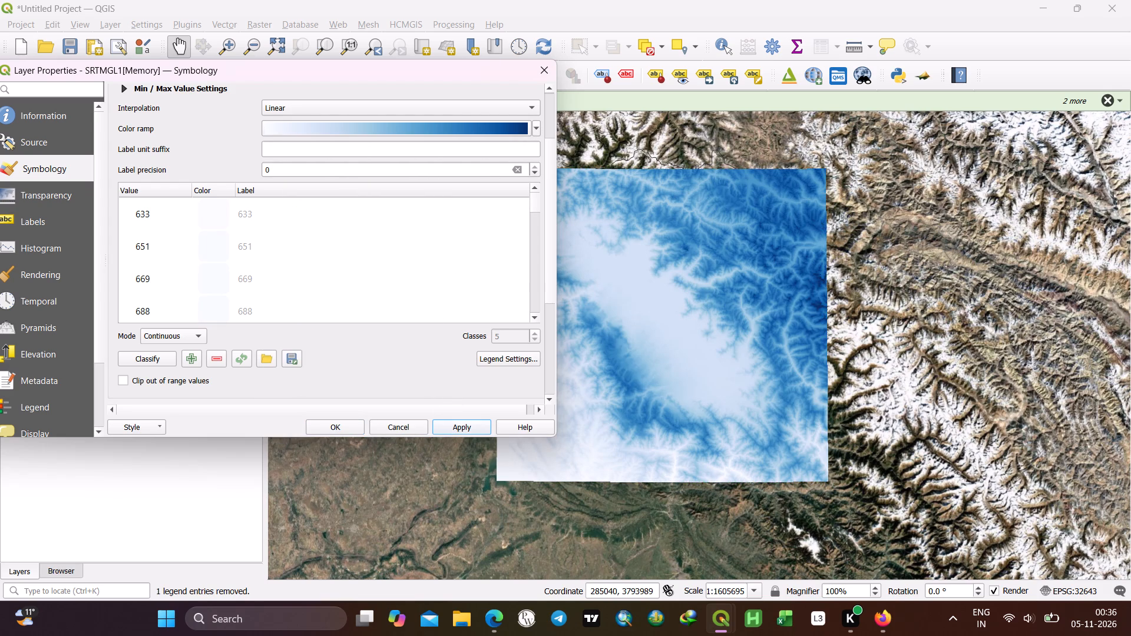
Apply the Cividis color ramp to the SRTMGL1[Memory] raster, keep the default layer rendering settings, and close the layer properties.
left_click(535, 126)
left_click(359, 182)
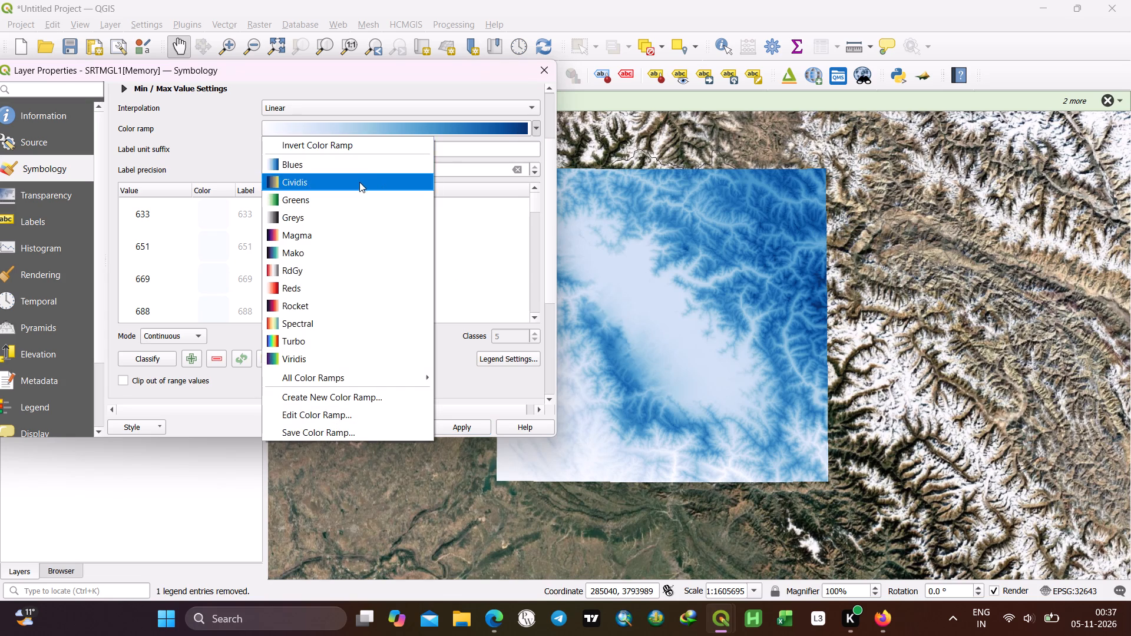
left_click(464, 429)
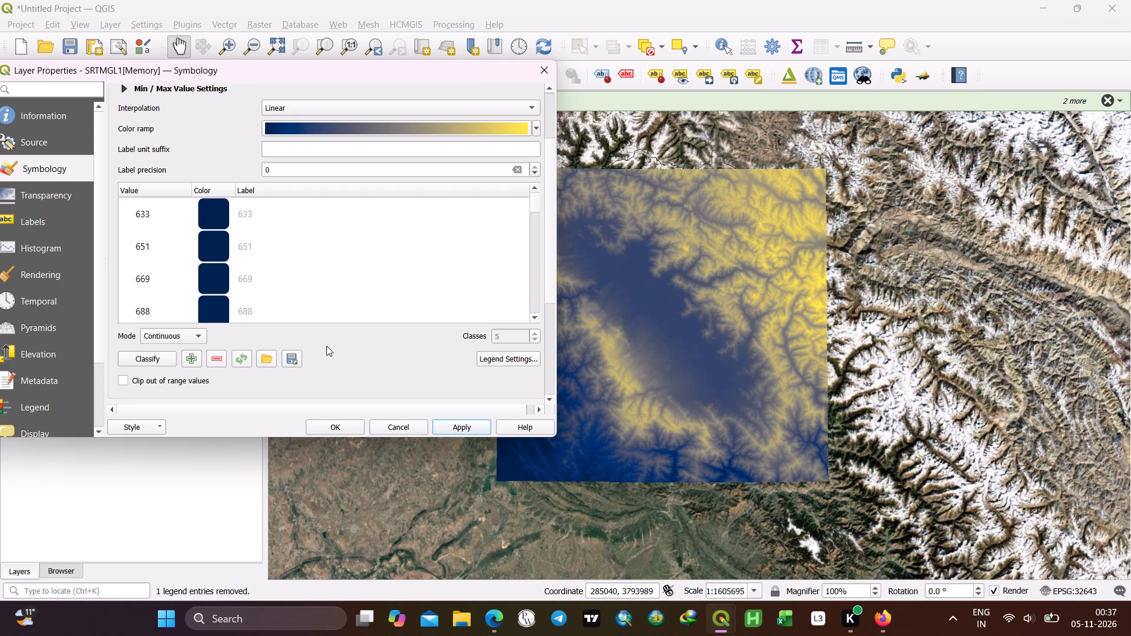
scroll(327, 345, "down", 6)
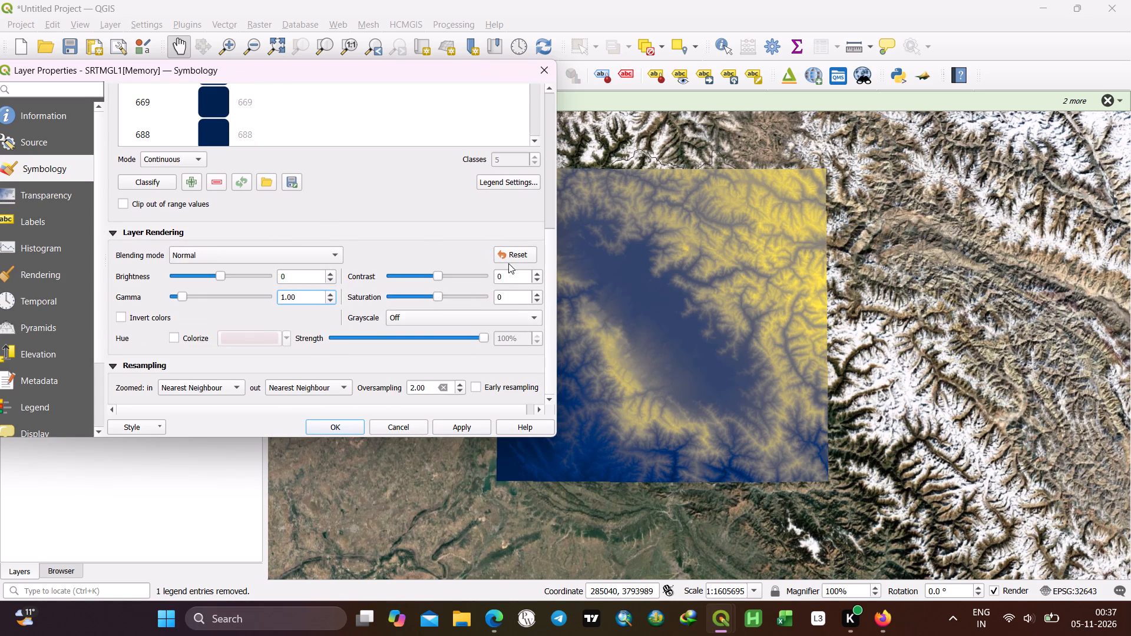
scroll(465, 346, "down", 2)
scroll(325, 349, "down", 2)
scroll(382, 335, "down", 3)
left_click(456, 427)
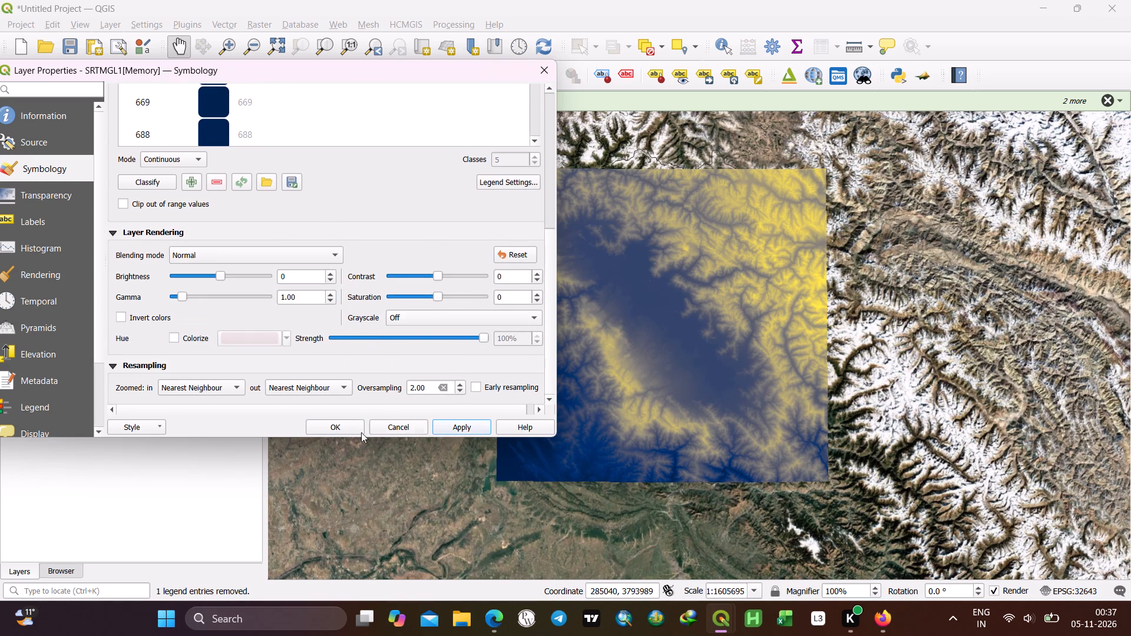
left_click(347, 425)
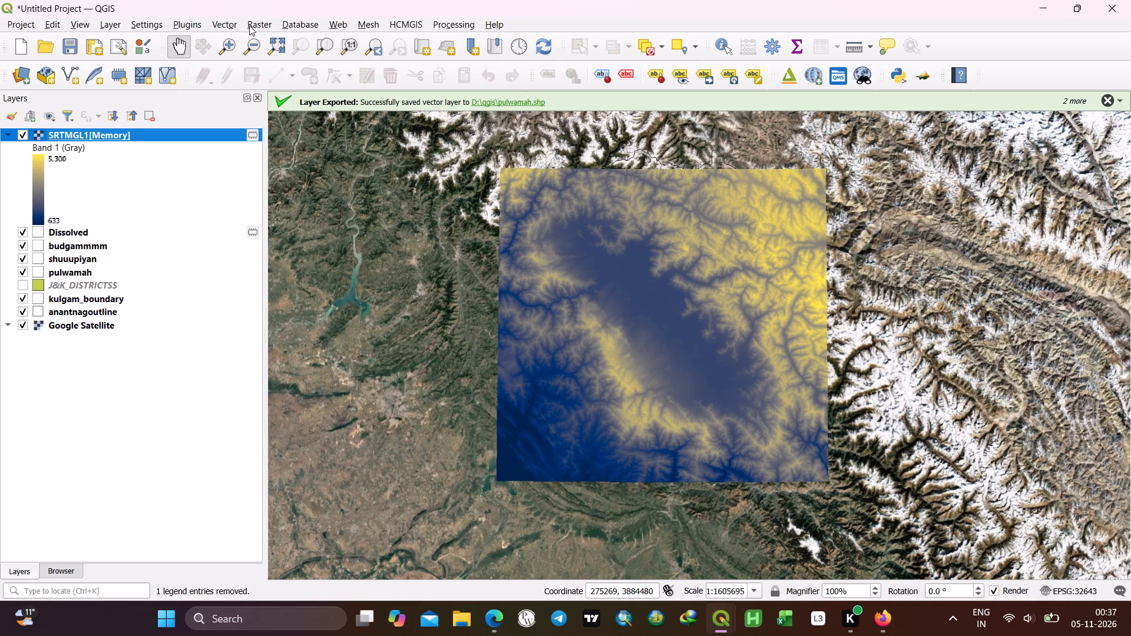
Run the Contour extraction on SRTMGL1[Memory] with a 1200 interval between contour lines, the ELEV attribute and 3D vector output.
left_click(250, 24)
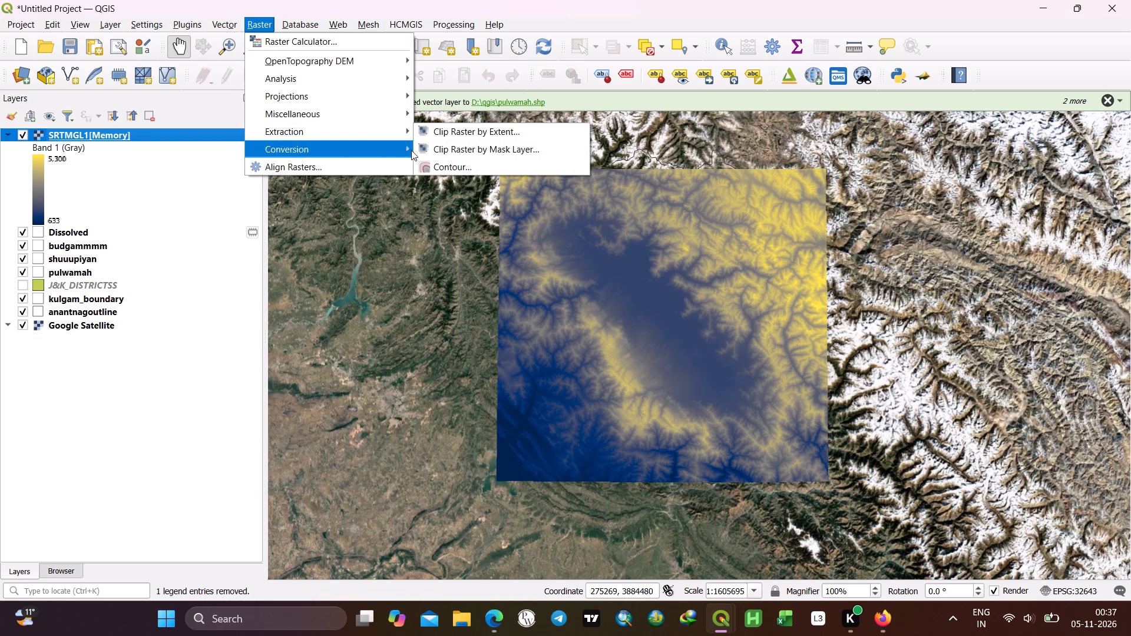
left_click(451, 163)
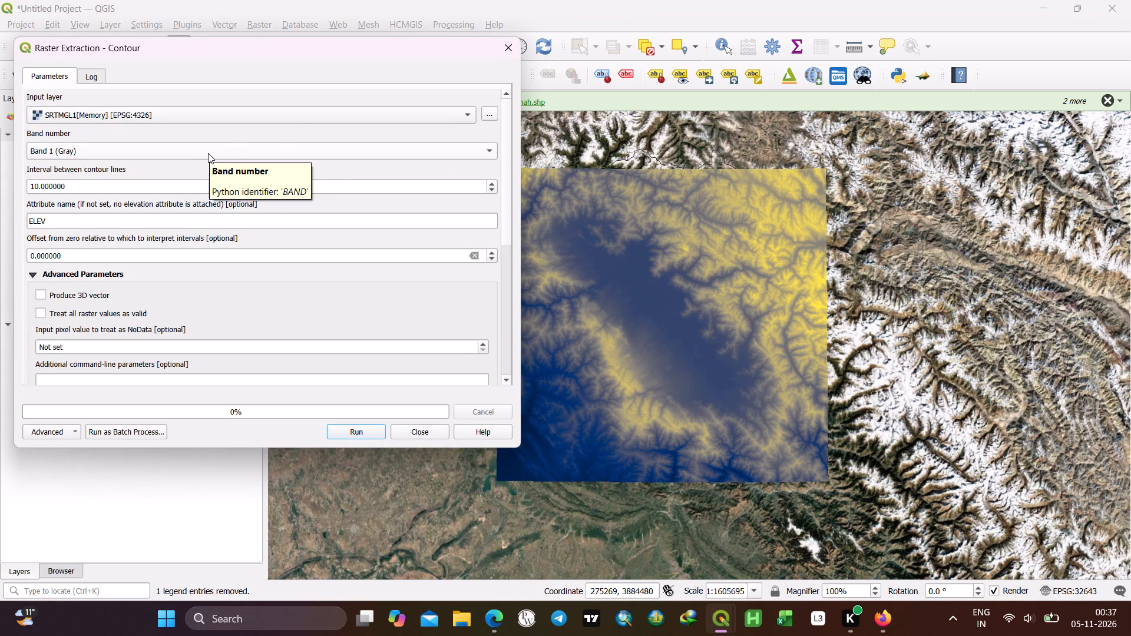
left_click(457, 112)
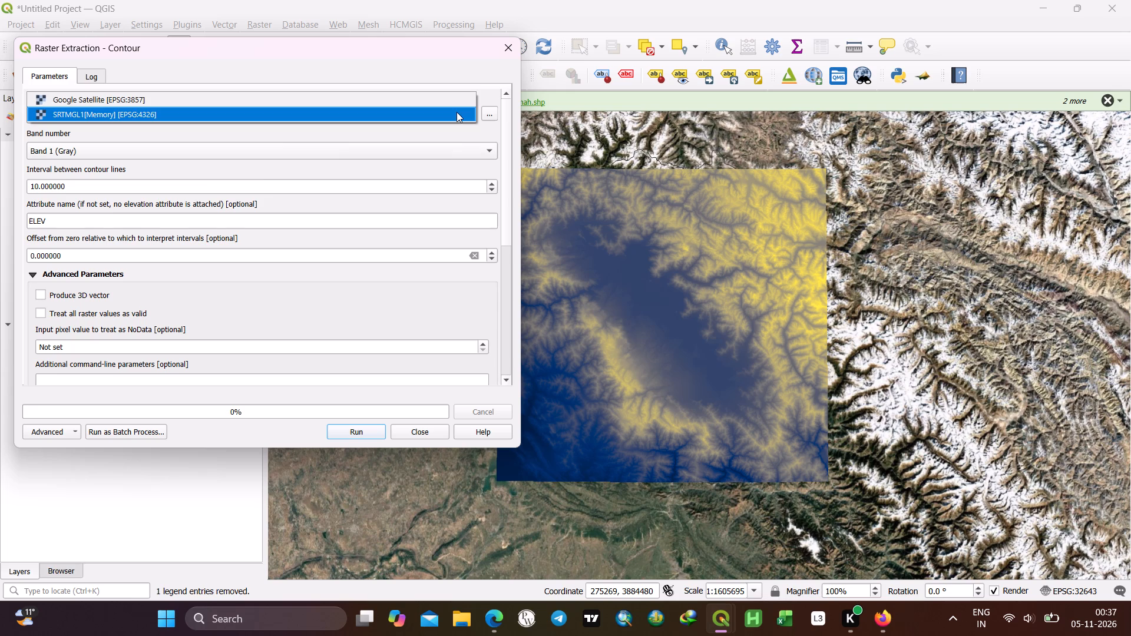
left_click(457, 112)
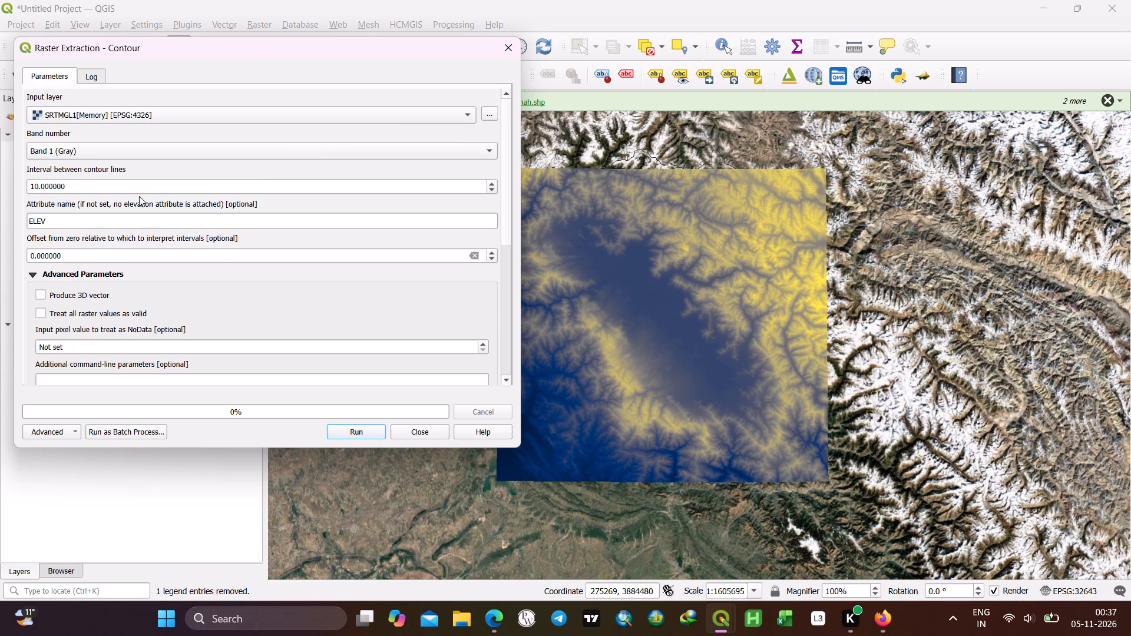
left_click(37, 187)
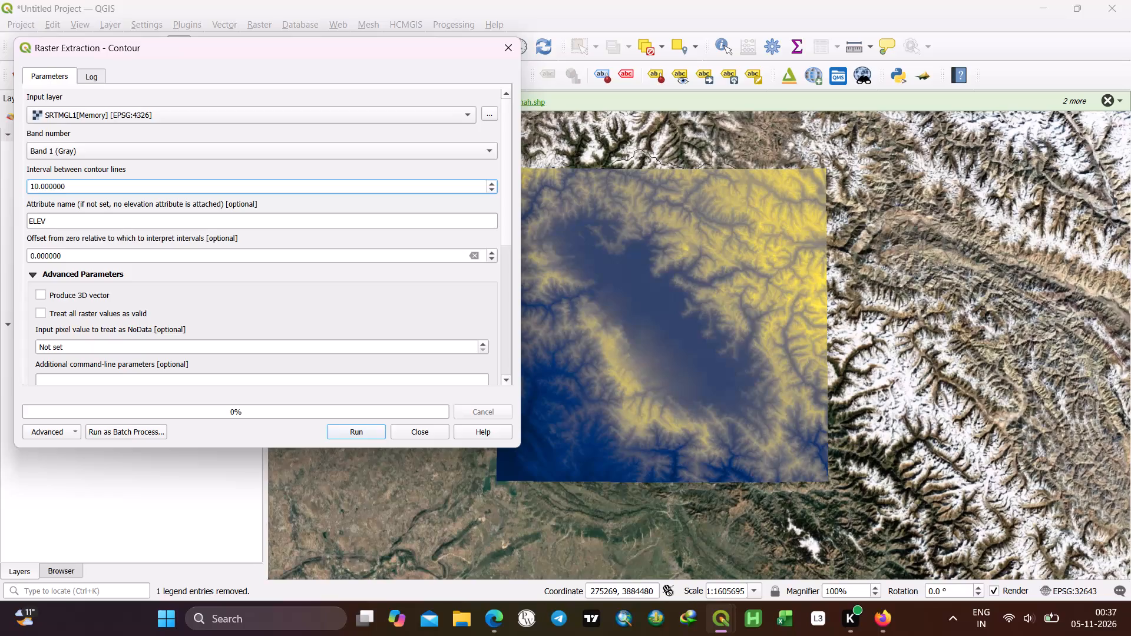
key("Right")
key("BackSpace")
key("BackSpace")
key("BackSpace")
key("1")
key("2")
type("00")
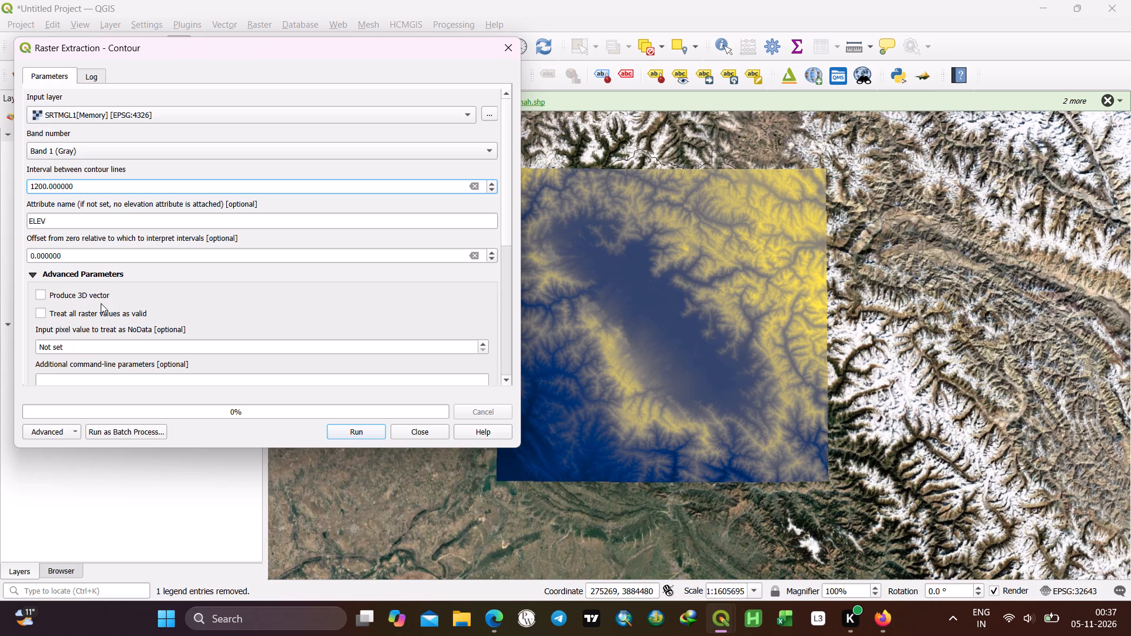
left_click(42, 297)
left_click(343, 426)
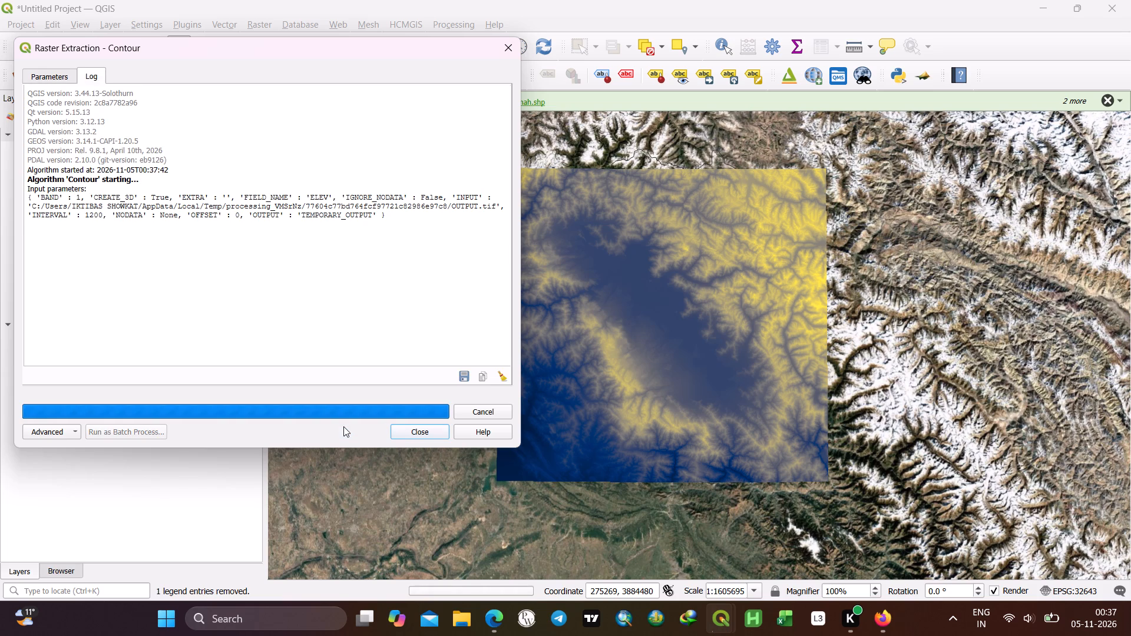
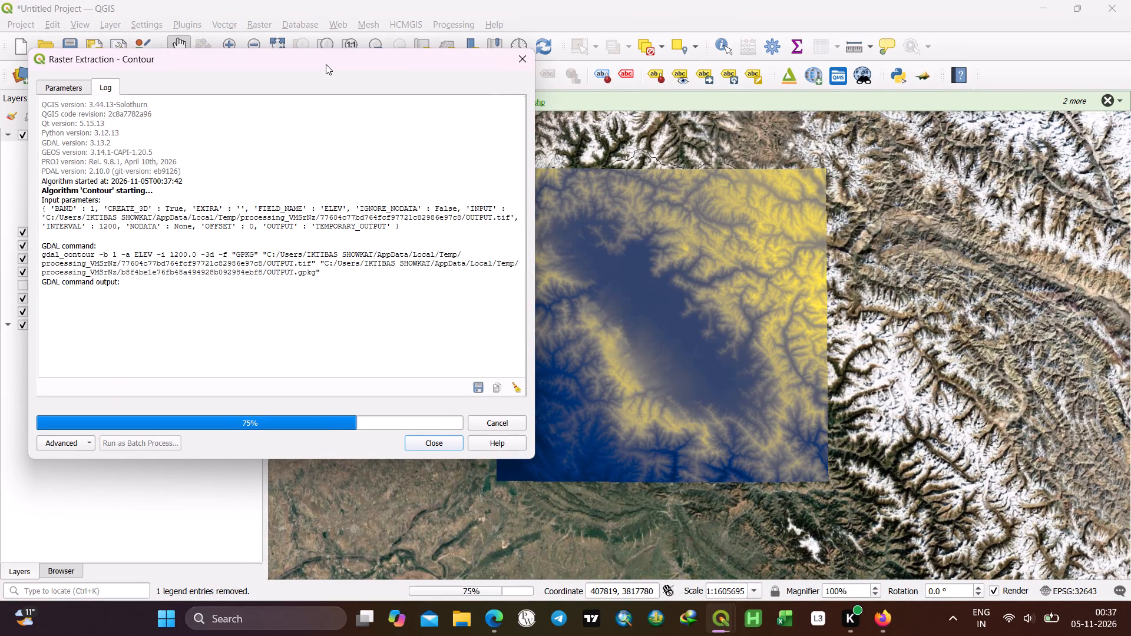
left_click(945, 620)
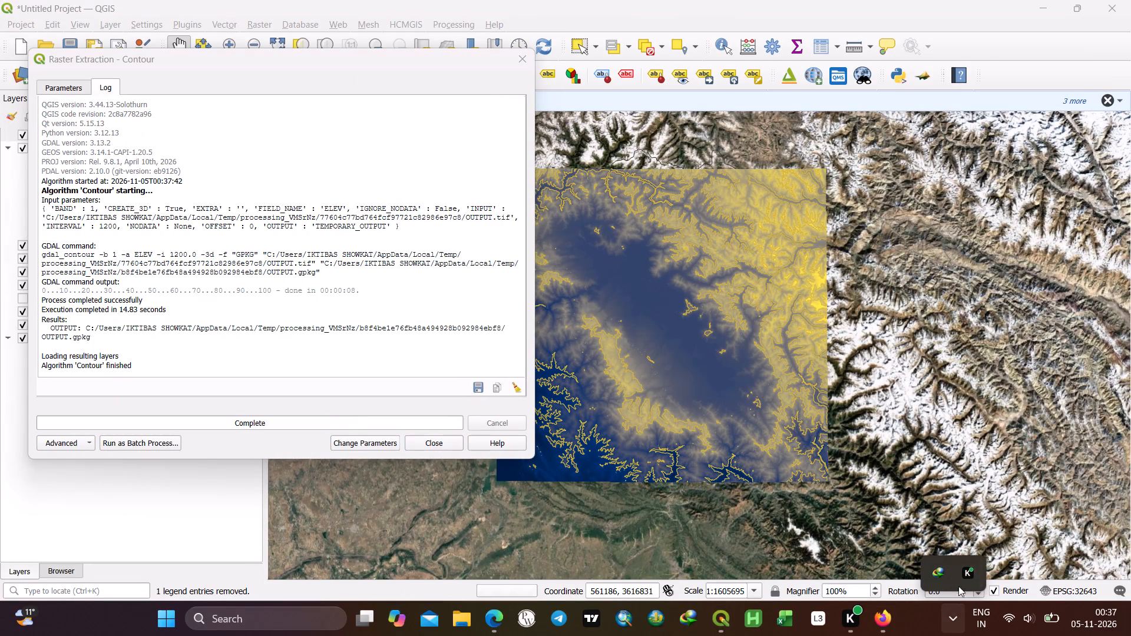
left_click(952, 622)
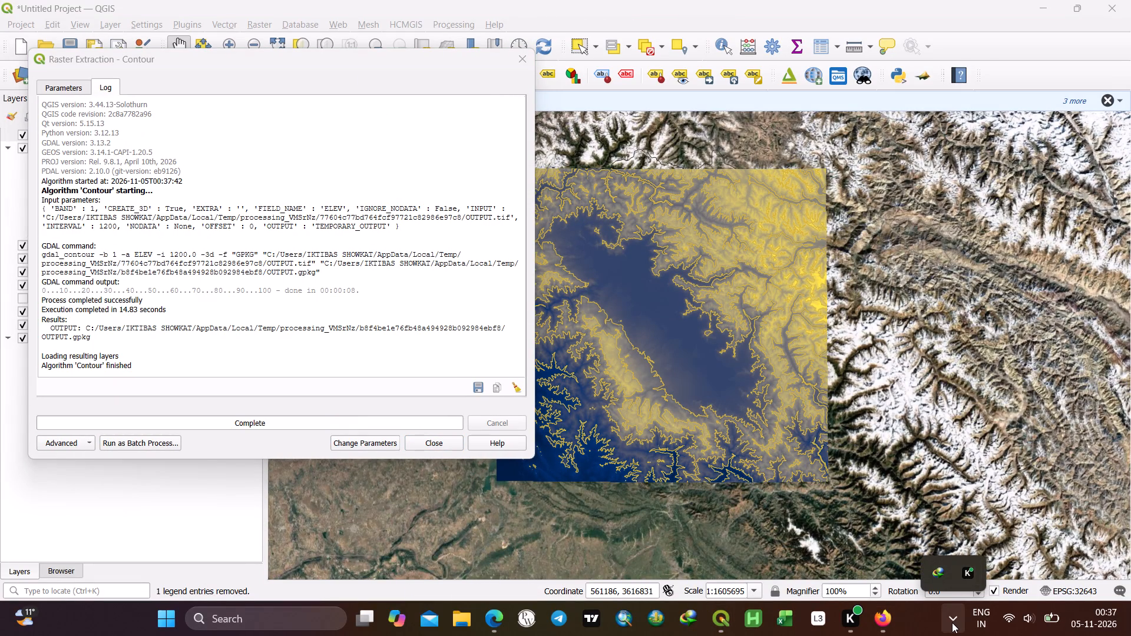
Close the Contour dialog and inspect the extracted contour lines over the raster, toggling the Contours layer's visibility off and on.
left_click(525, 67)
scroll(659, 264, "up", 3)
scroll(659, 264, "down", 1)
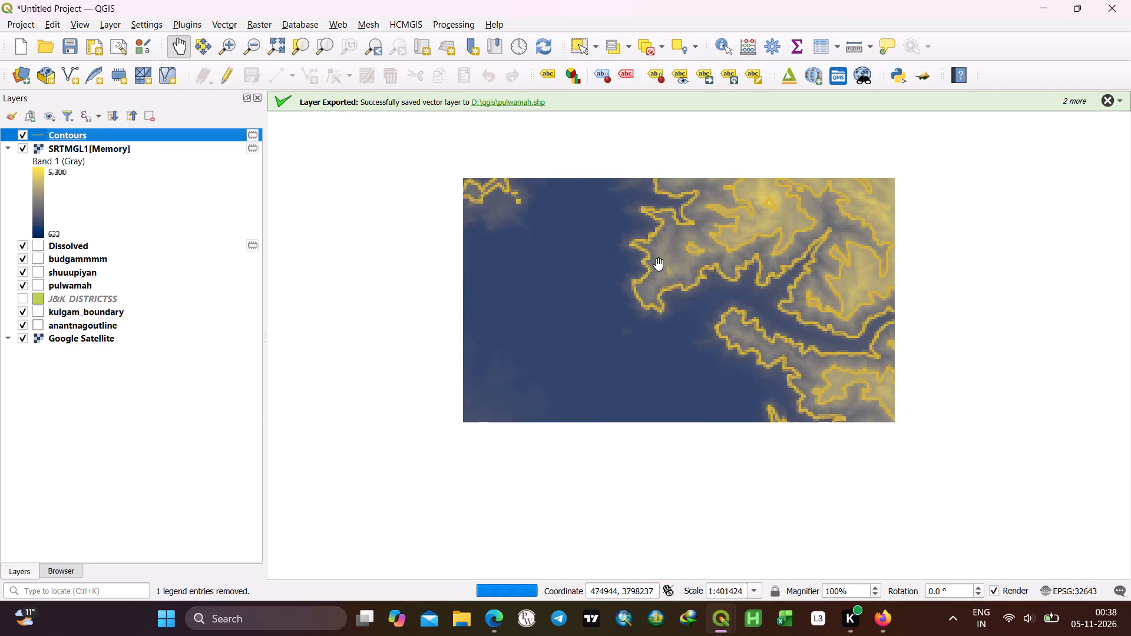
scroll(659, 264, "down", 2)
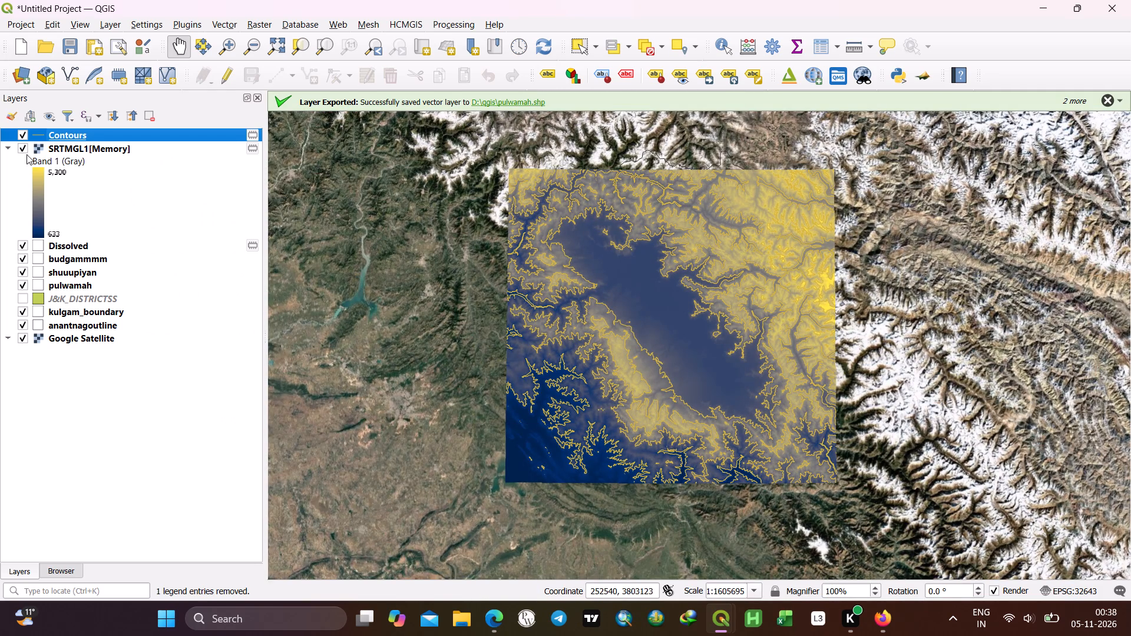
left_click(21, 133)
left_click(21, 133)
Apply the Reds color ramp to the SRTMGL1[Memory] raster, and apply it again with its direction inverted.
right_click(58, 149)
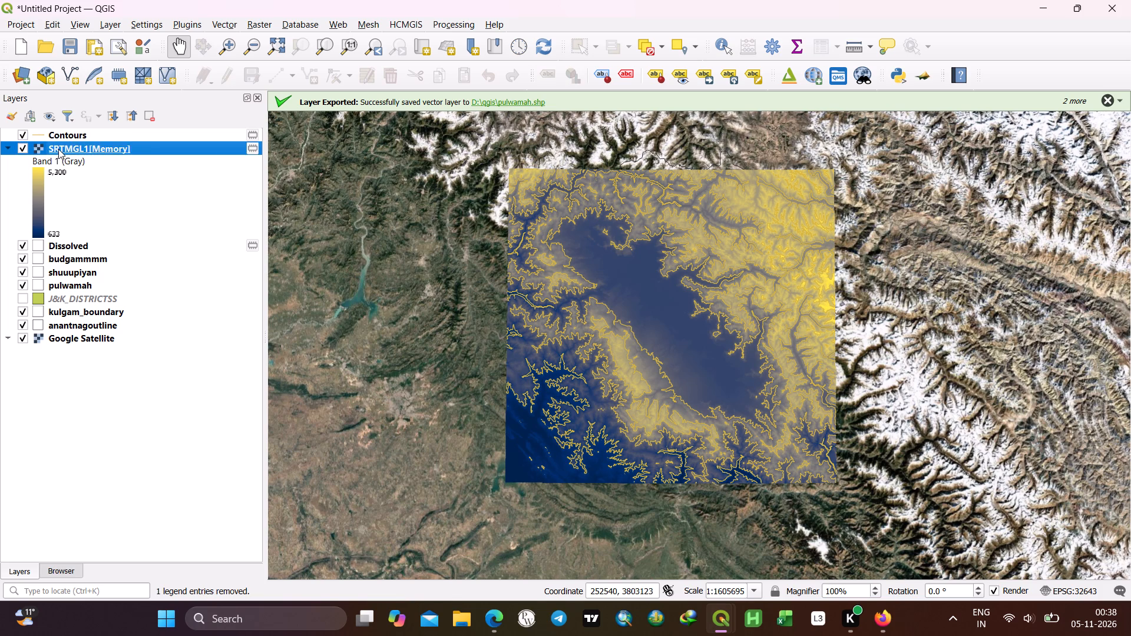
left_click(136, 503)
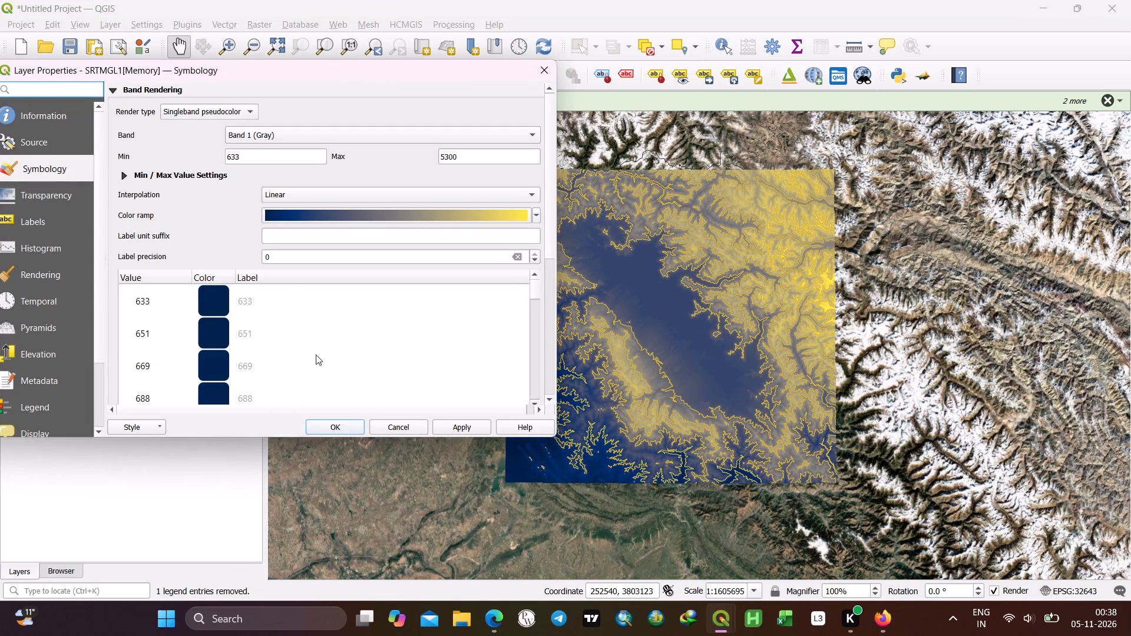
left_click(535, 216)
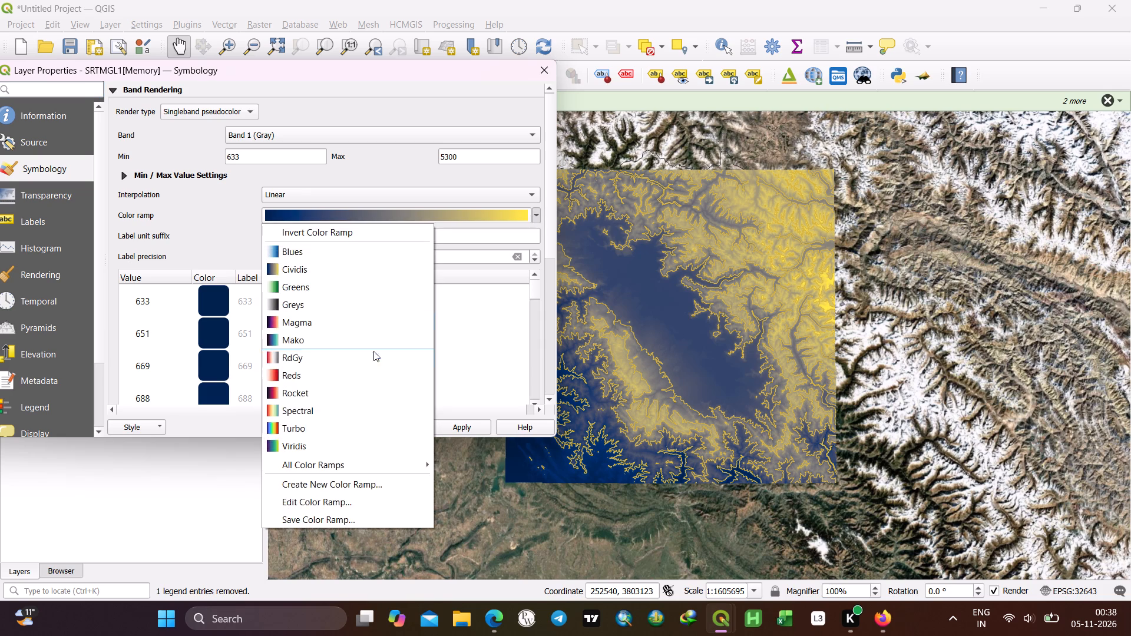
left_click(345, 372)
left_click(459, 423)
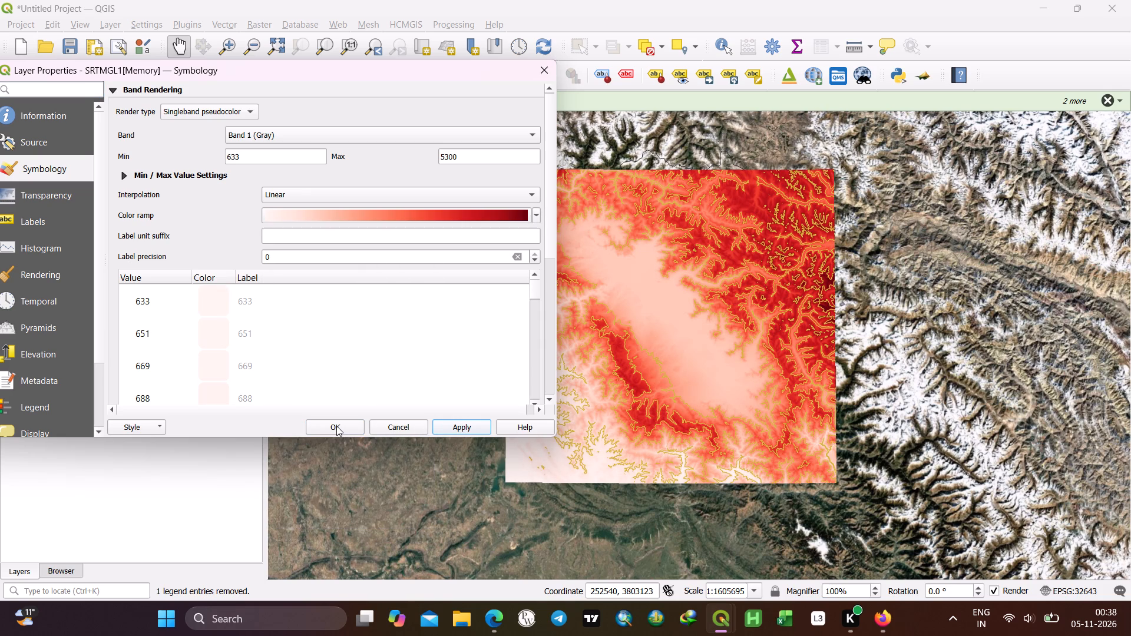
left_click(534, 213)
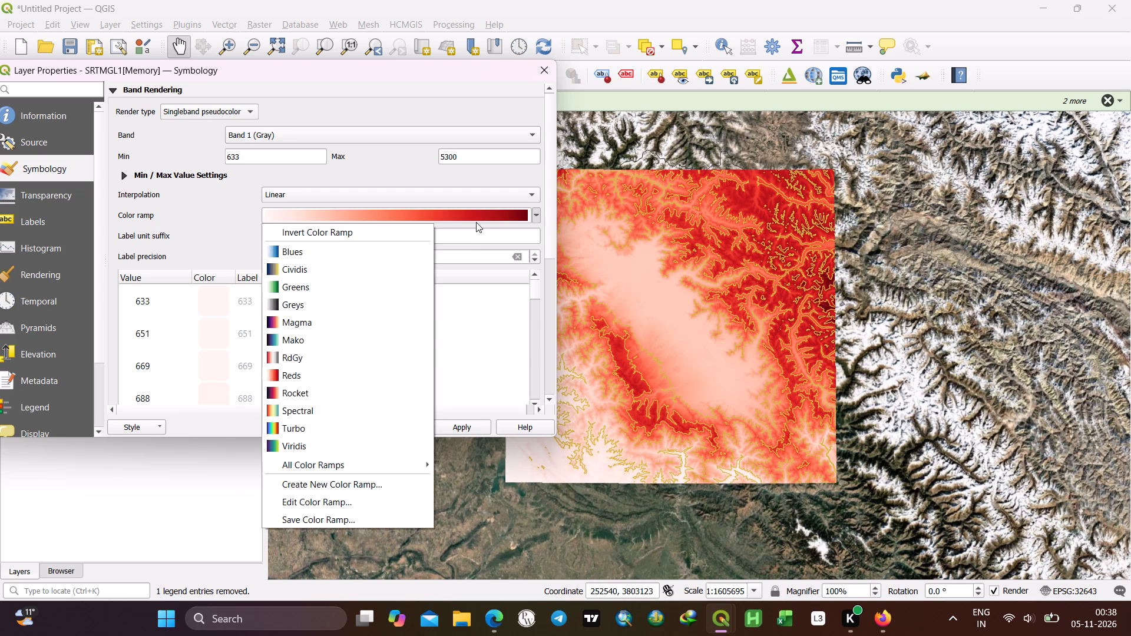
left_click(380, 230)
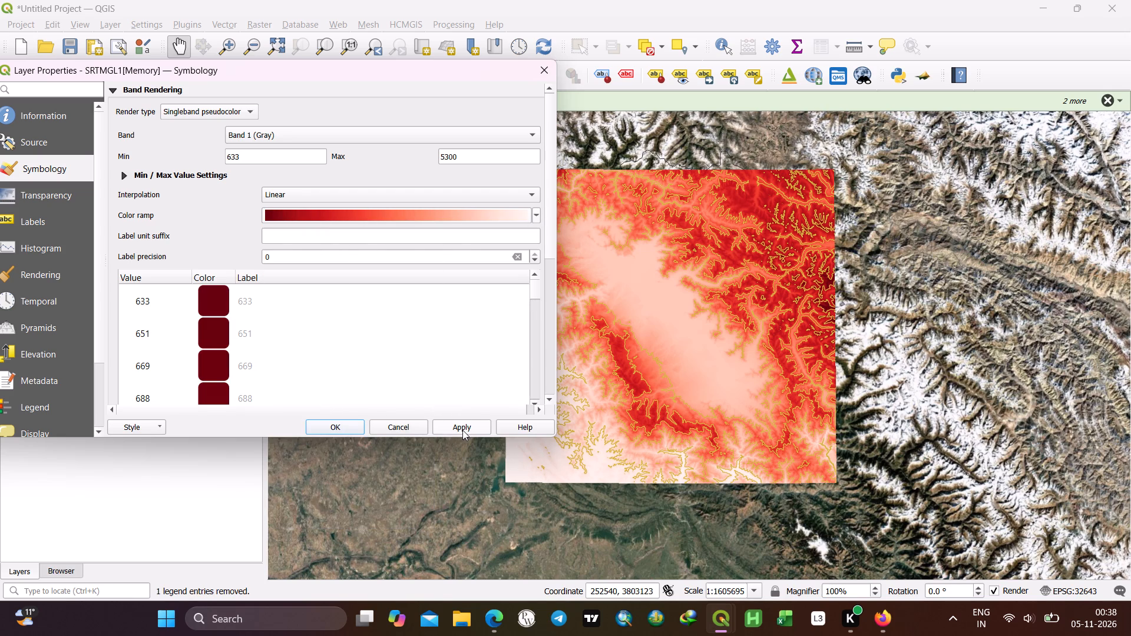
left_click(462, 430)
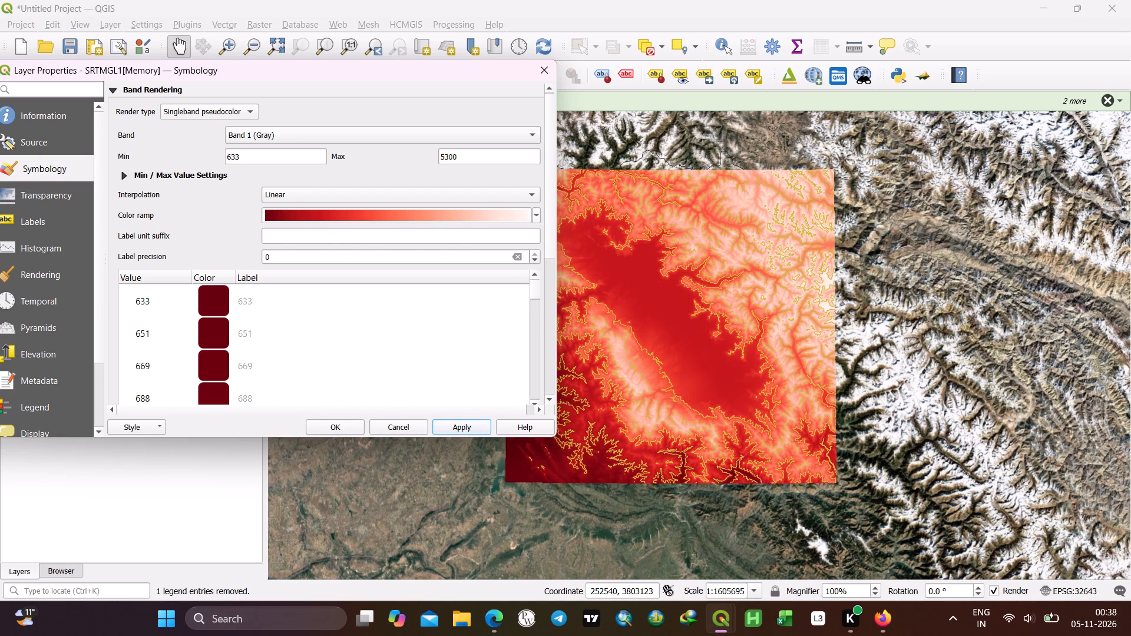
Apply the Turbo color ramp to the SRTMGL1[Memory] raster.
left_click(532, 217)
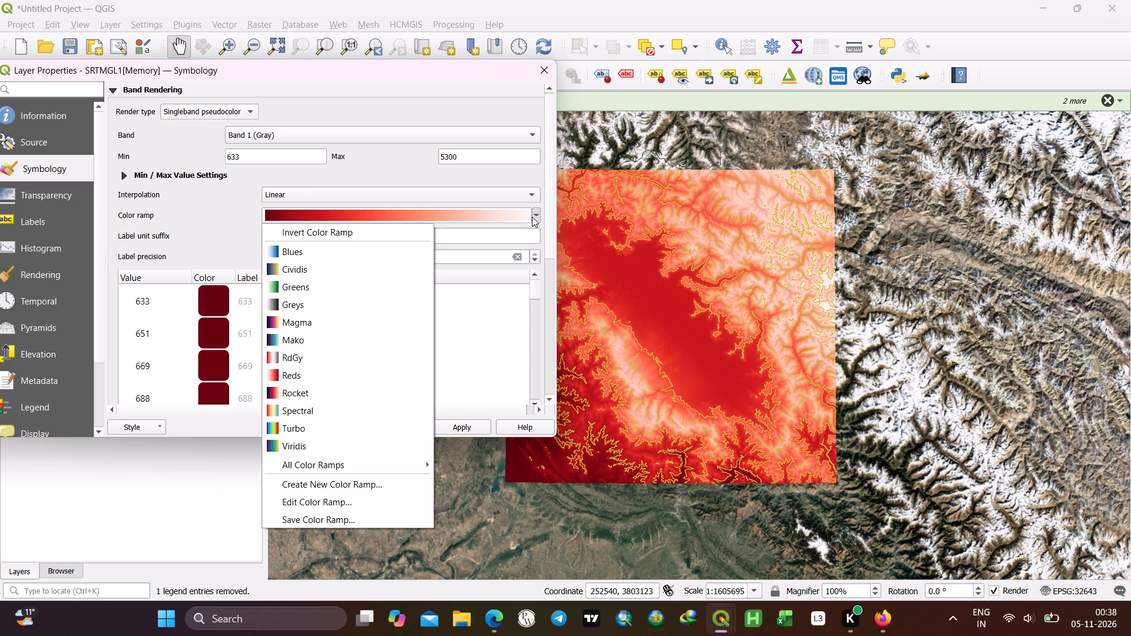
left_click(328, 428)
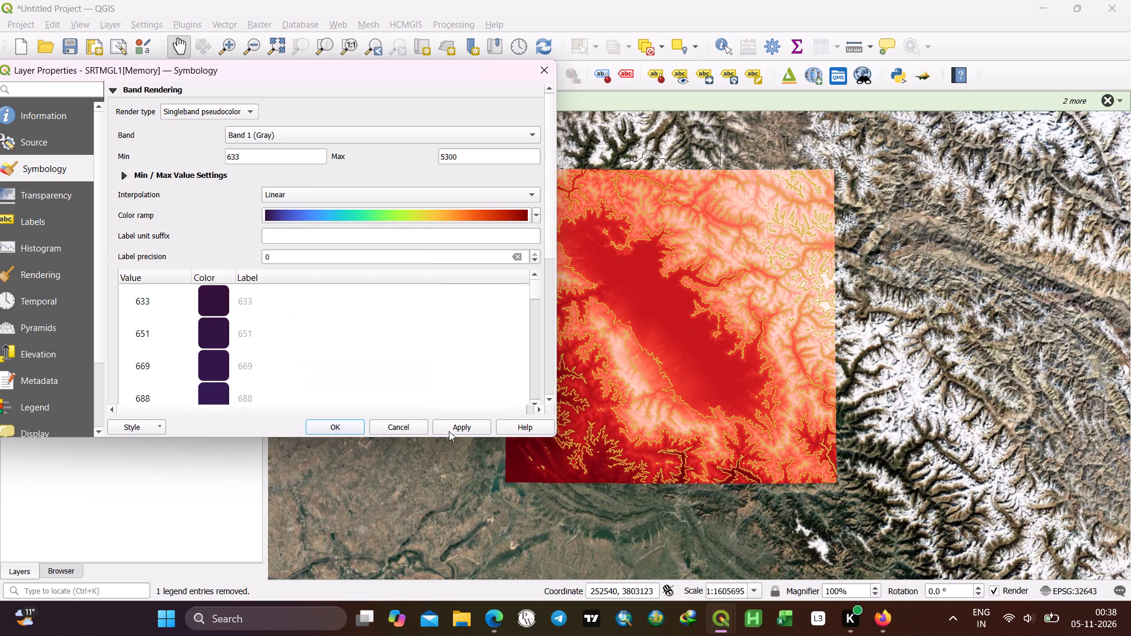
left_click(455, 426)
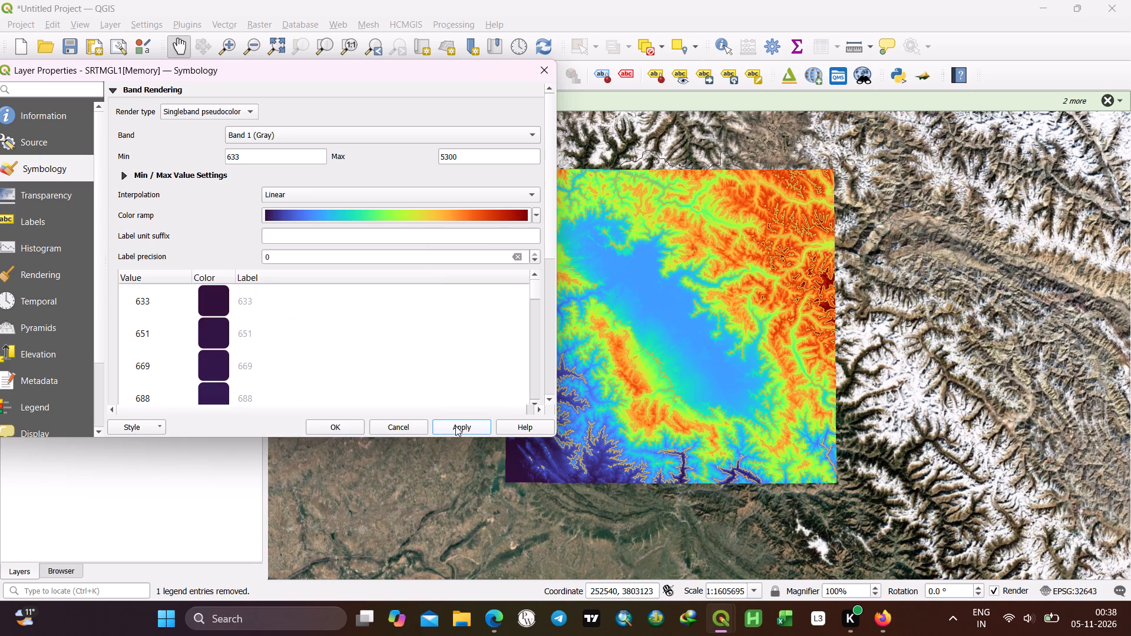
Apply the Magma color ramp to the SRTMGL1[Memory] raster and close the layer properties.
left_click(537, 215)
left_click(362, 327)
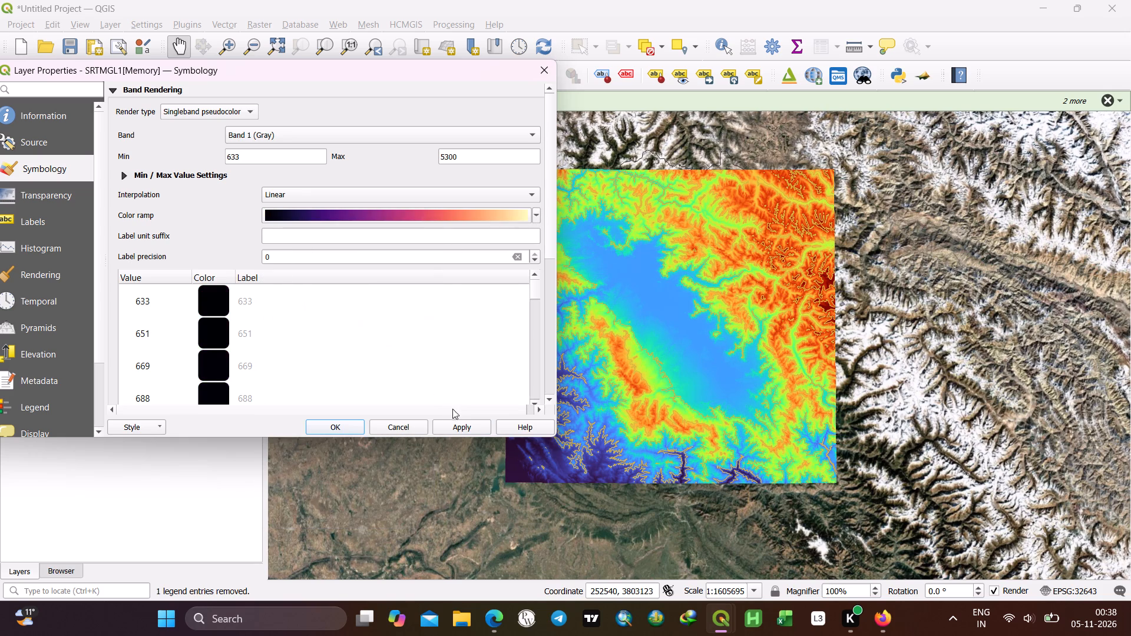
left_click(463, 423)
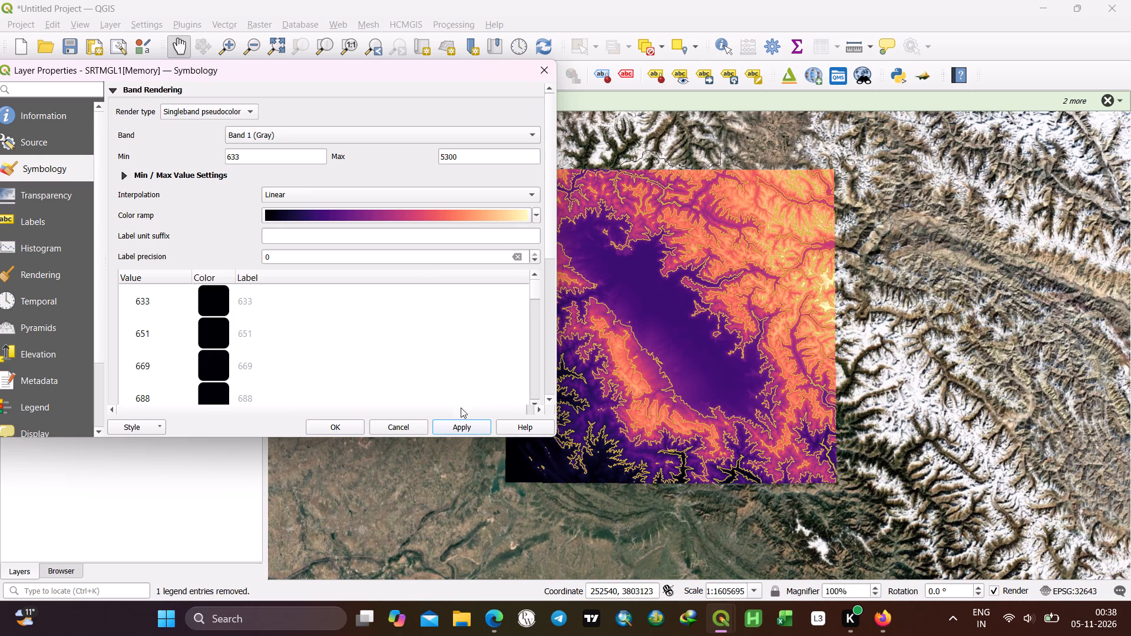
left_click(345, 422)
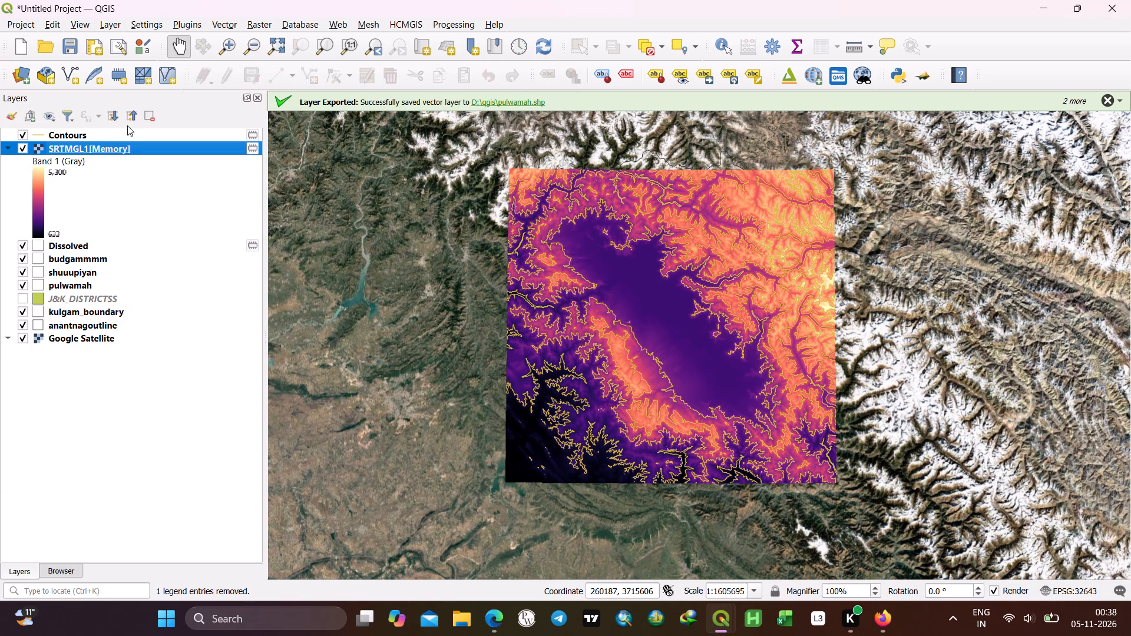
Hide the existing Contours layer.
left_click(18, 134)
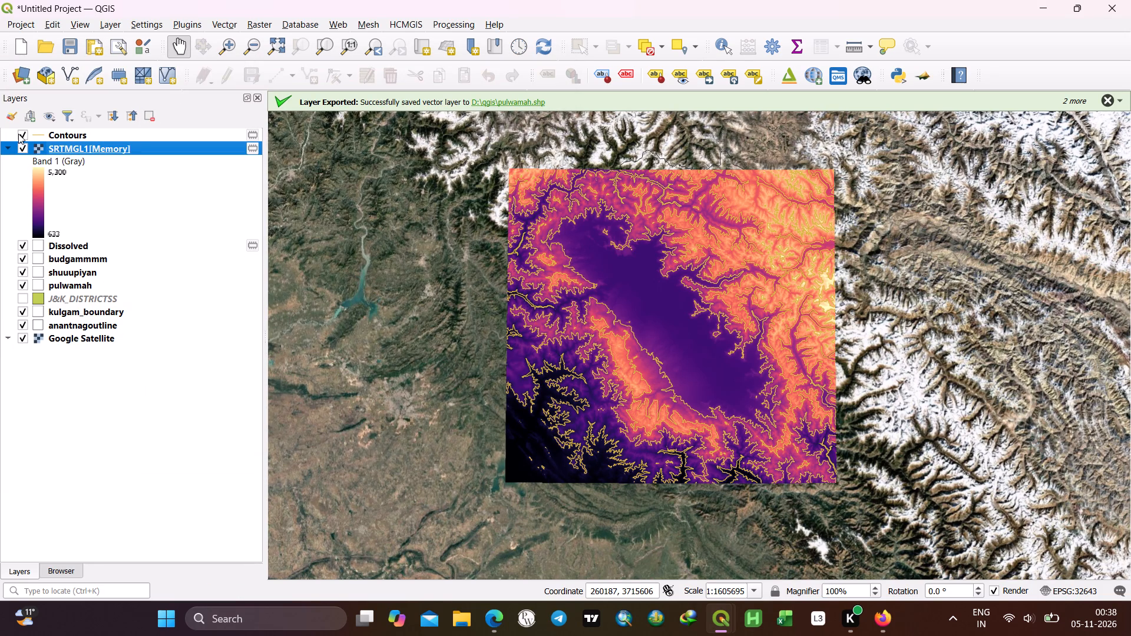
left_click(18, 134)
left_click(18, 134)
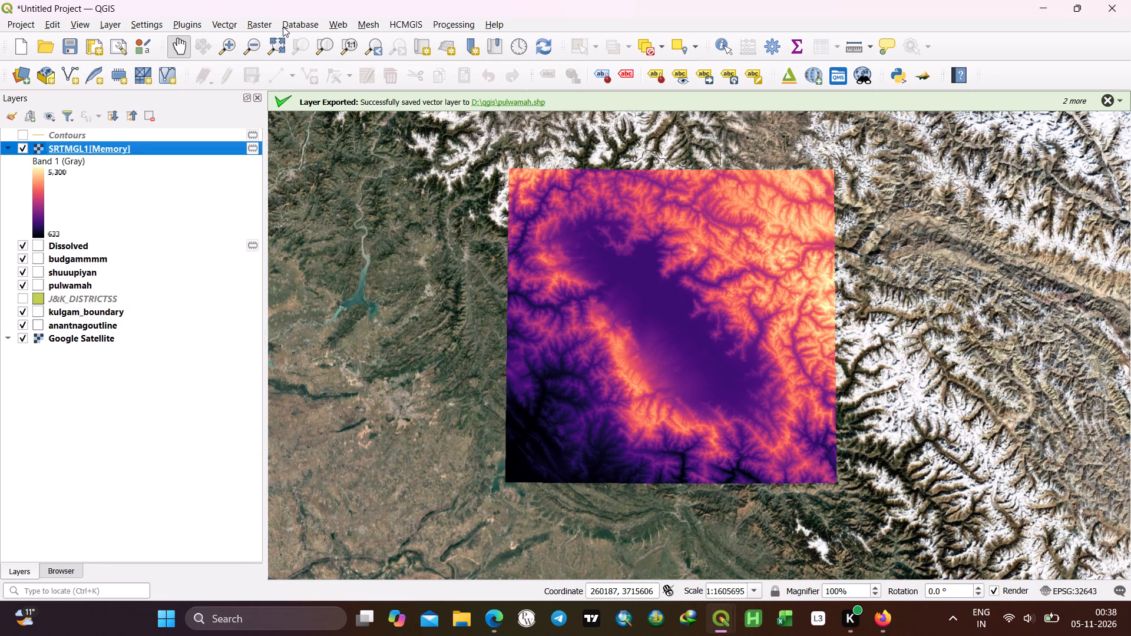
Run the Contour extraction on SRTMGL1[Memory] with an 800 interval between contour lines and 3D vector output.
left_click(266, 21)
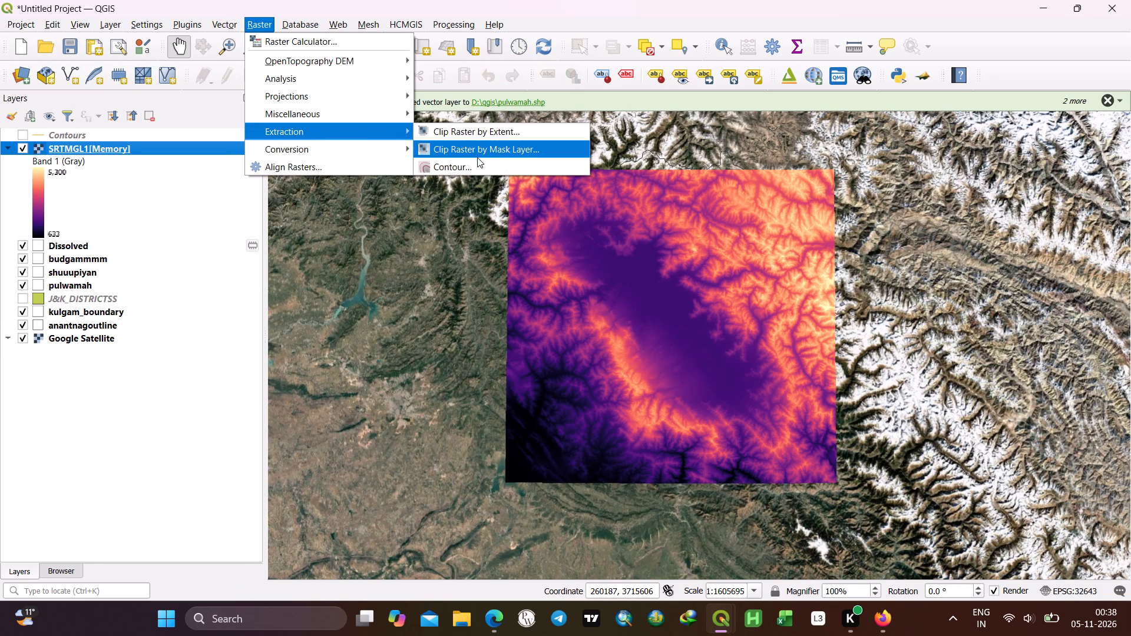
left_click(477, 162)
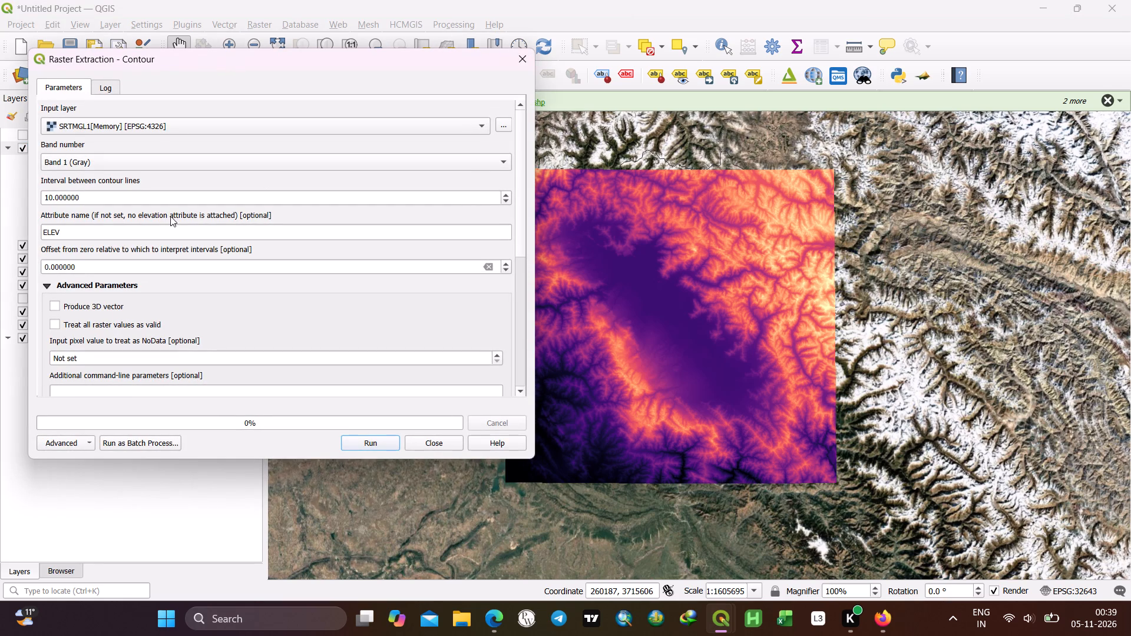
left_click(52, 196)
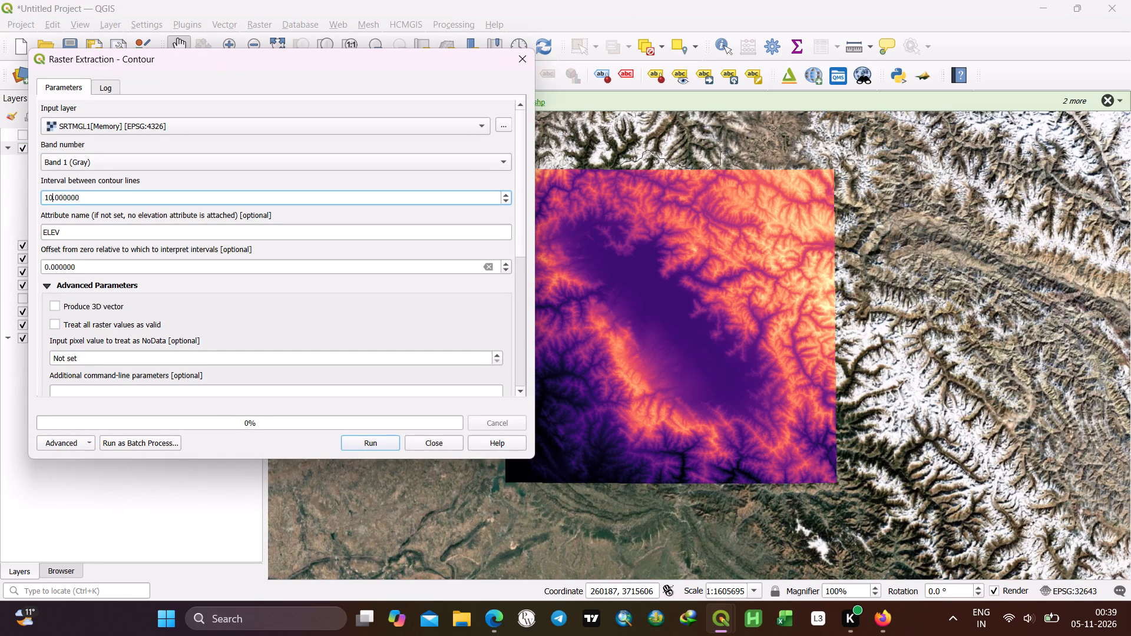
key("BackSpace")
key("BackSpace")
key("BackSpace")
key("BackSpace")
type("800")
left_click(55, 302)
left_click(371, 442)
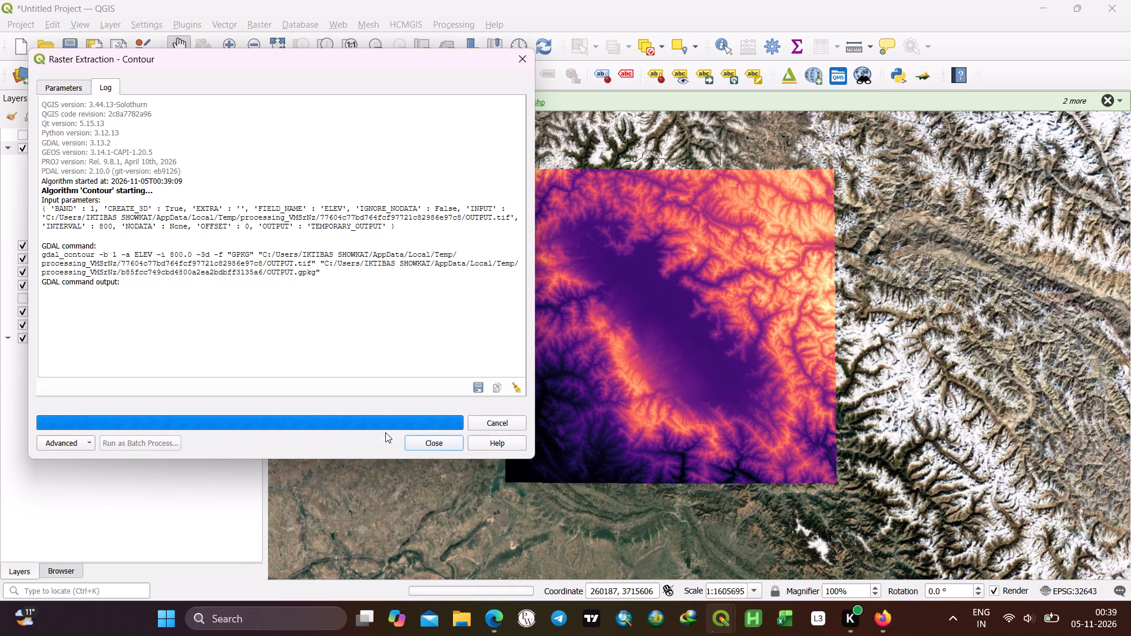
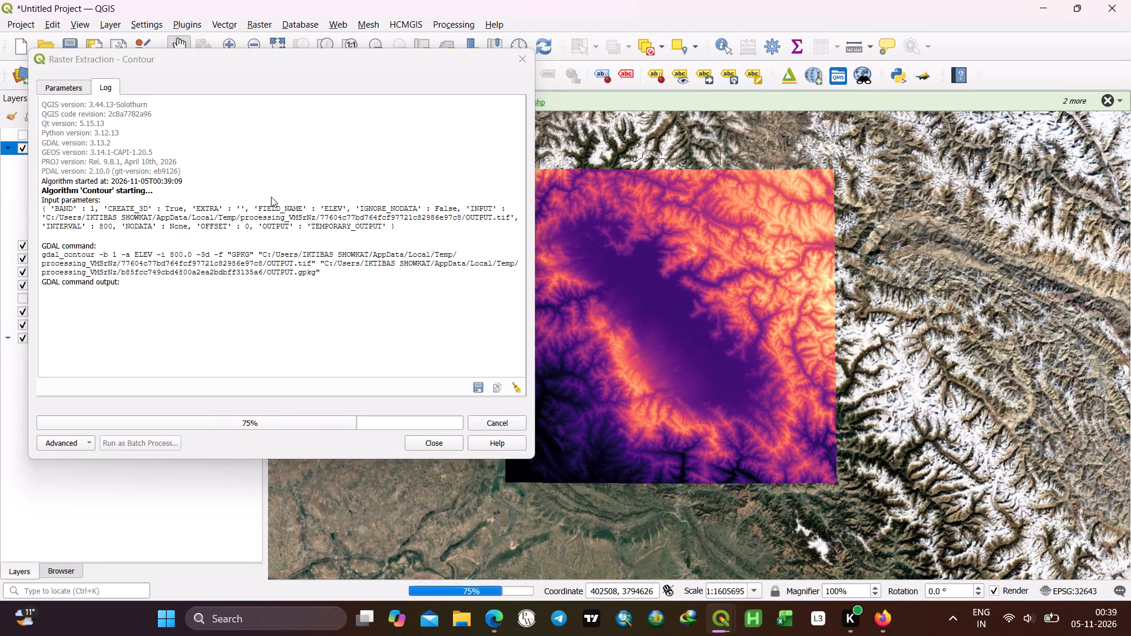
Close the Contour extraction dialog once the 800-interval run completes.
scroll(219, 230, "down", 7)
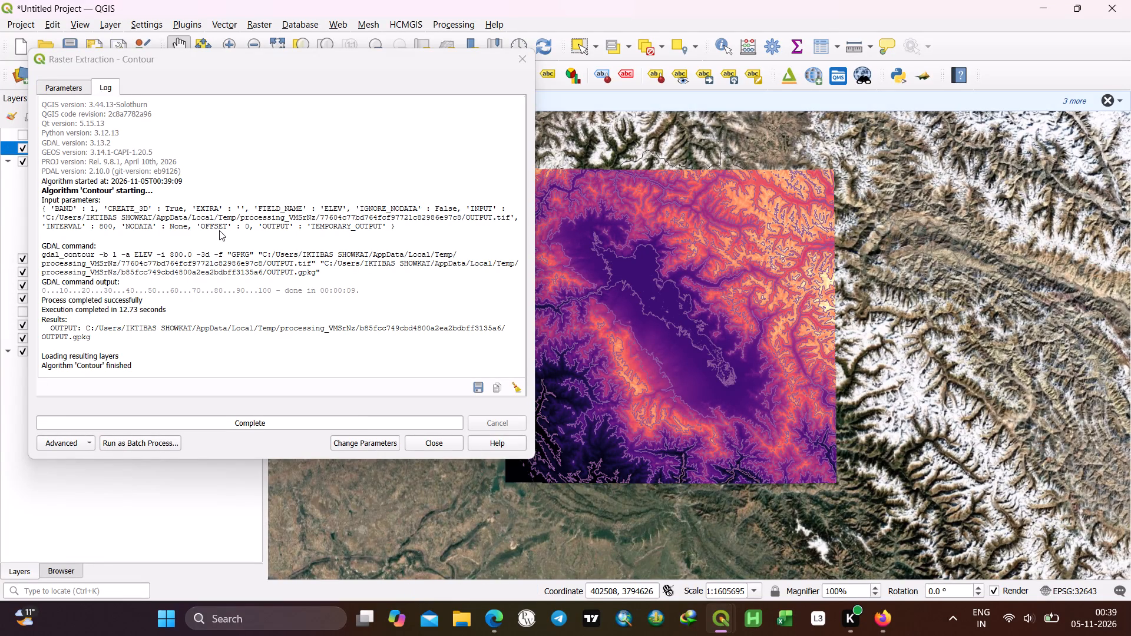
left_click(424, 438)
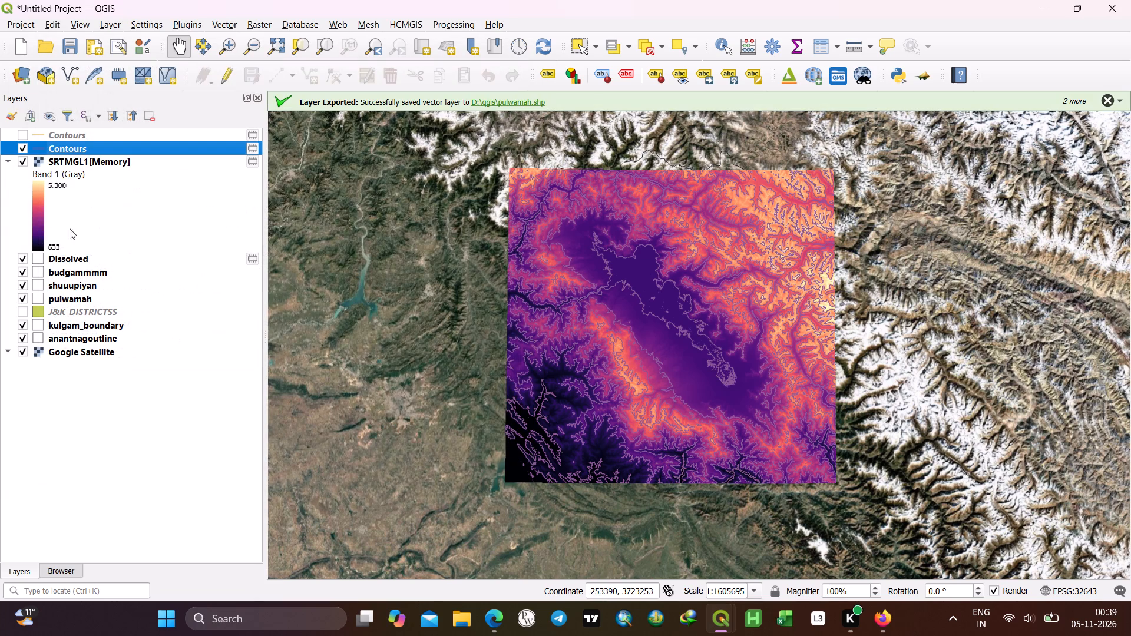
Compare the two Contours layers over the raster by toggling their visibility, leaving only the earlier yellow one shown.
left_click(18, 148)
left_click(18, 148)
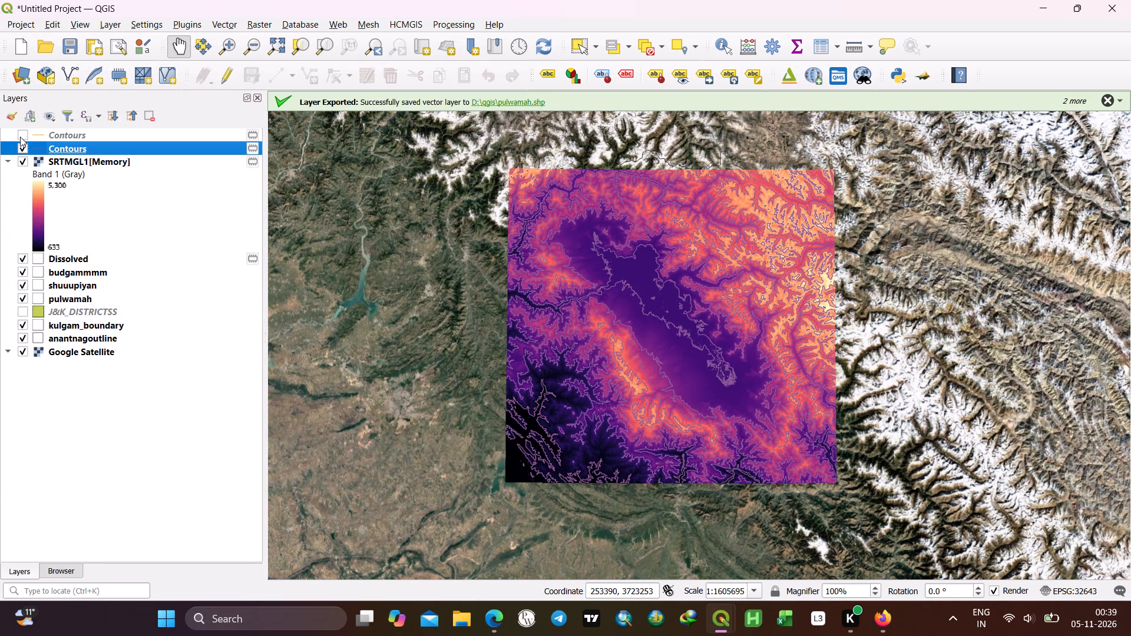
left_click(20, 153)
left_click(22, 137)
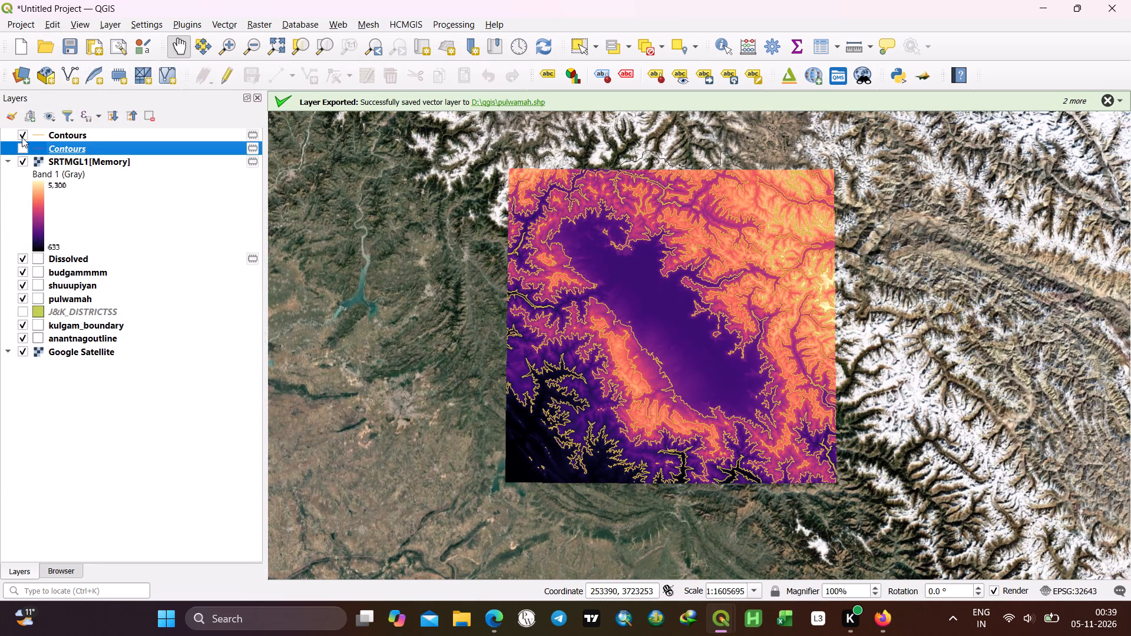
left_click(22, 137)
left_click(22, 148)
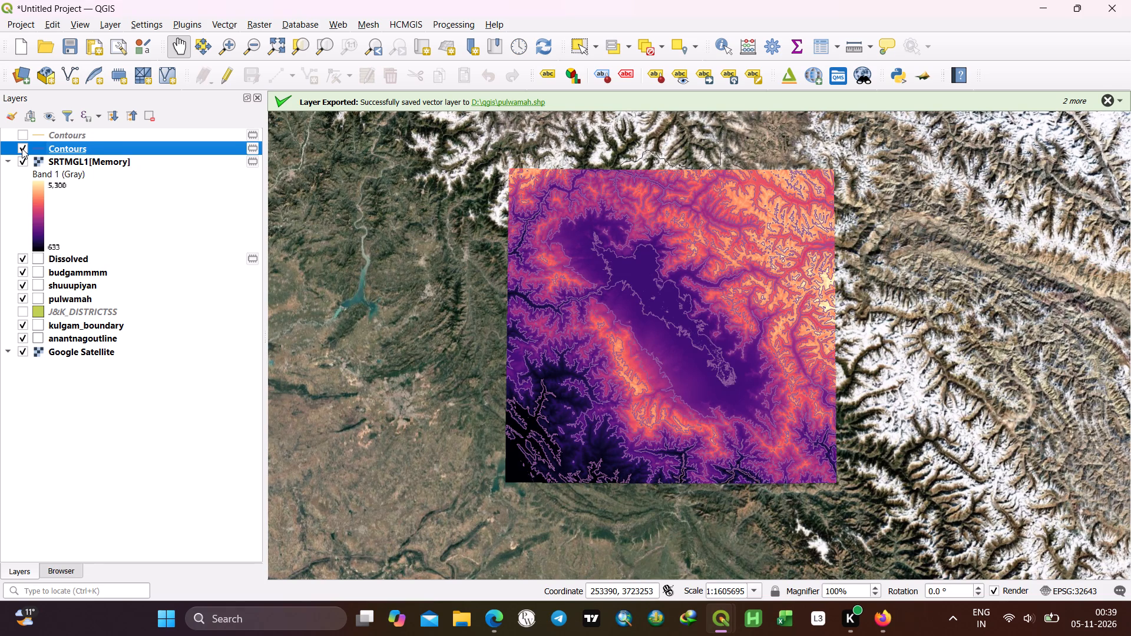
left_click(22, 148)
left_click(22, 148)
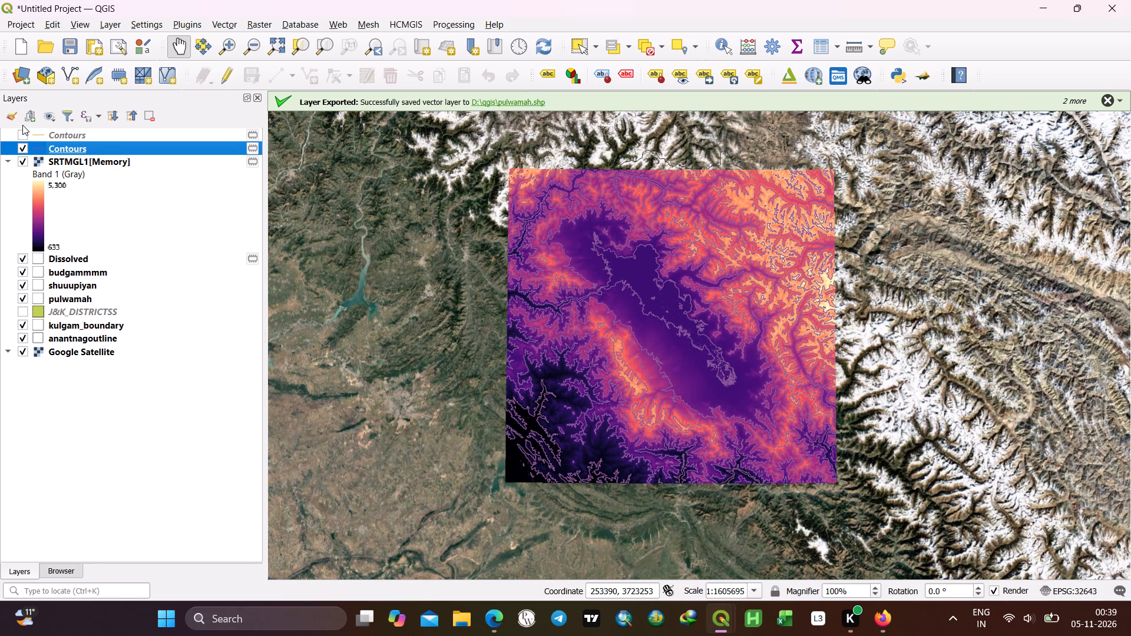
left_click(21, 130)
left_click(21, 147)
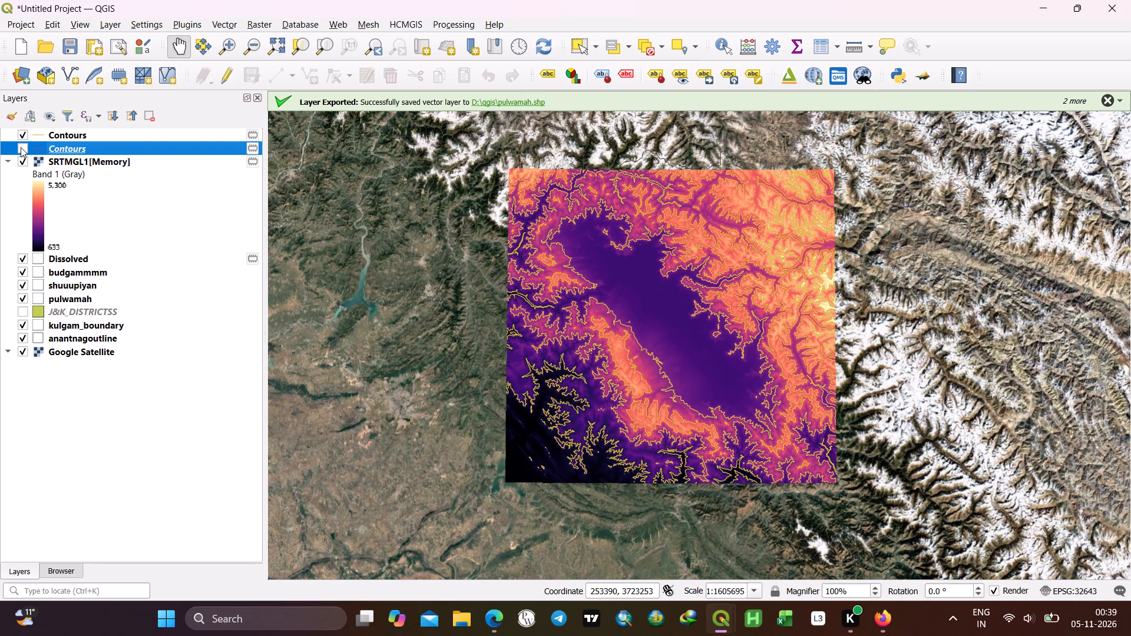
left_click(21, 147)
left_click(21, 147)
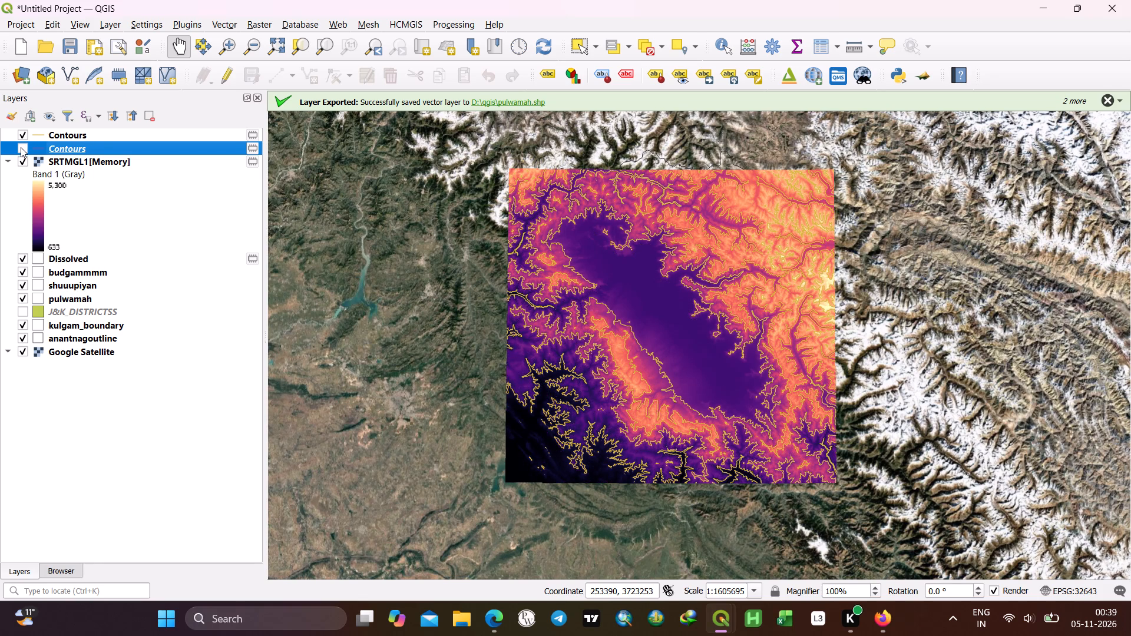
left_click(21, 147)
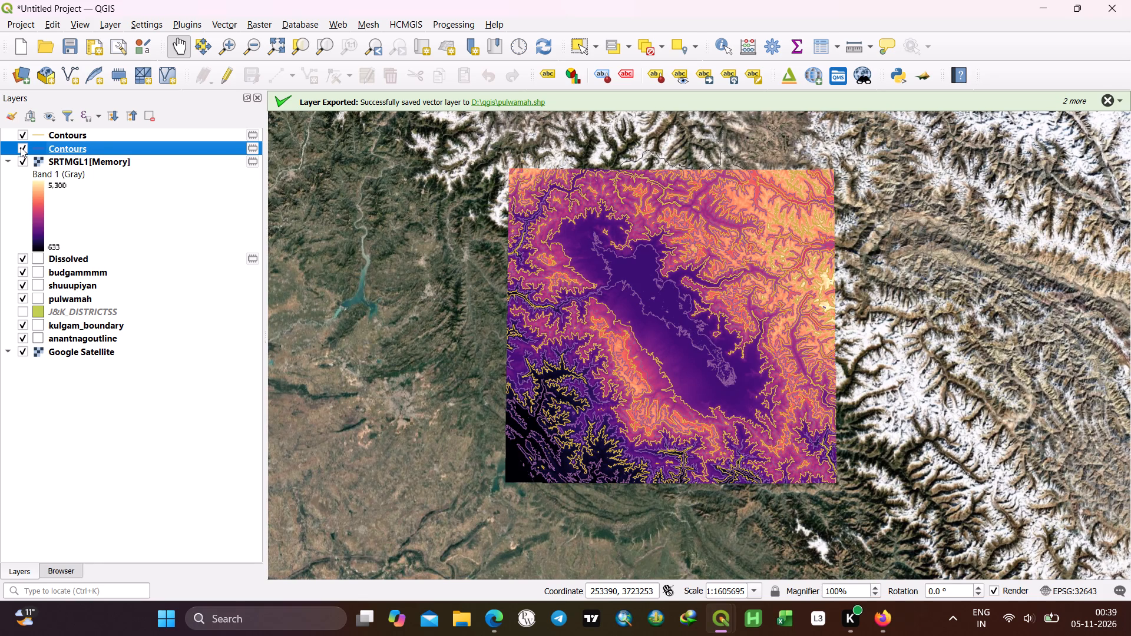
scroll(626, 303, "down", 1)
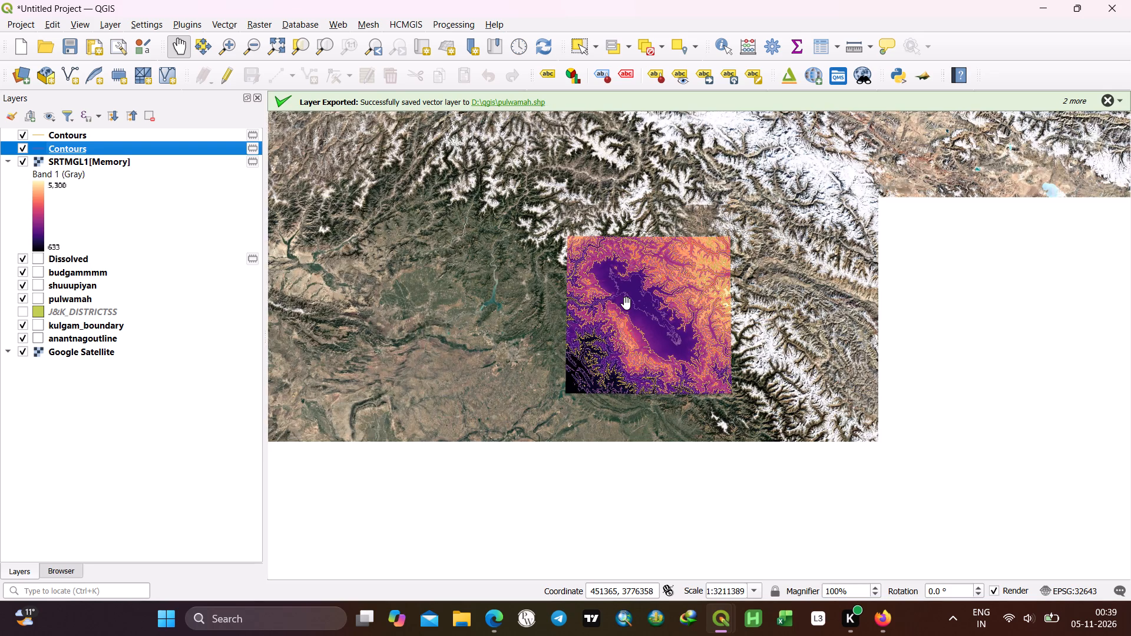
scroll(626, 303, "up", 1)
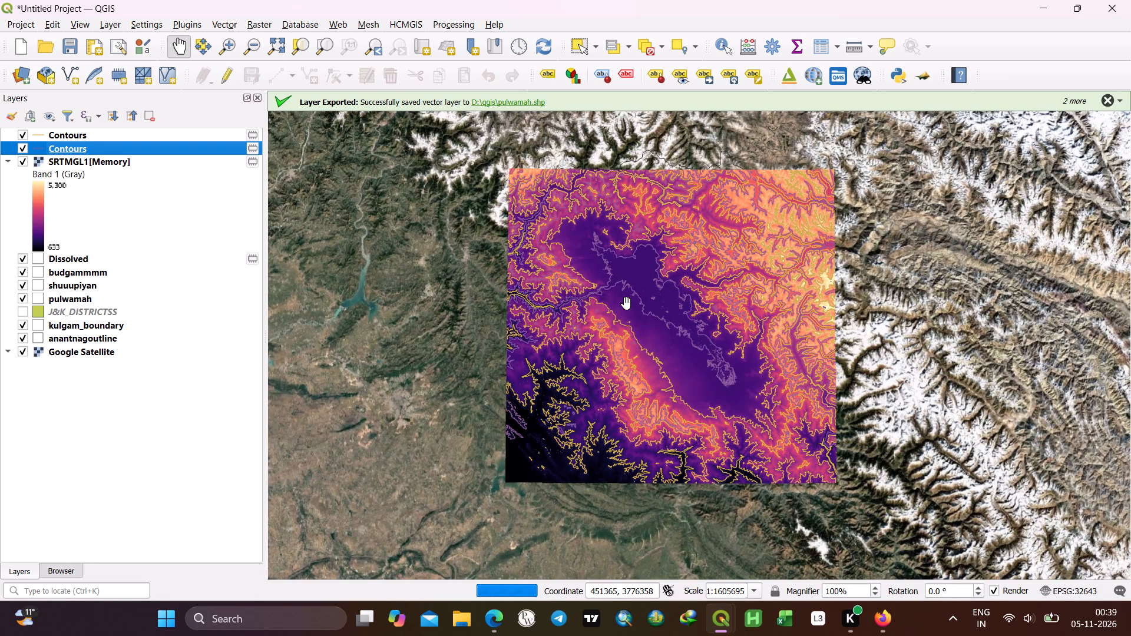
left_click(22, 134)
left_click(22, 134)
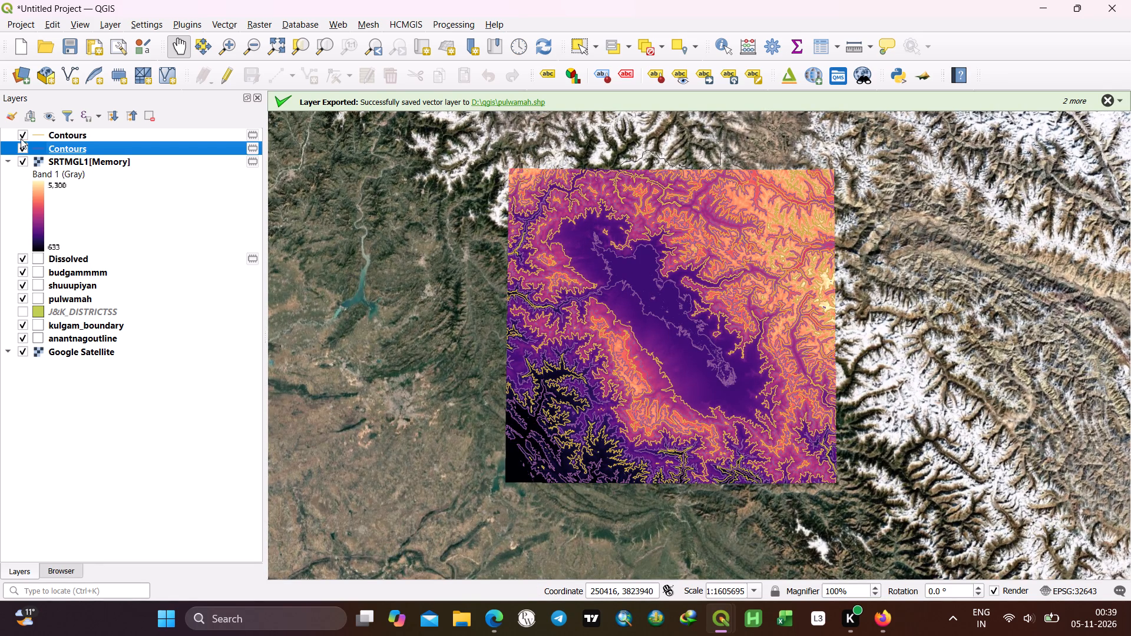
left_click(20, 149)
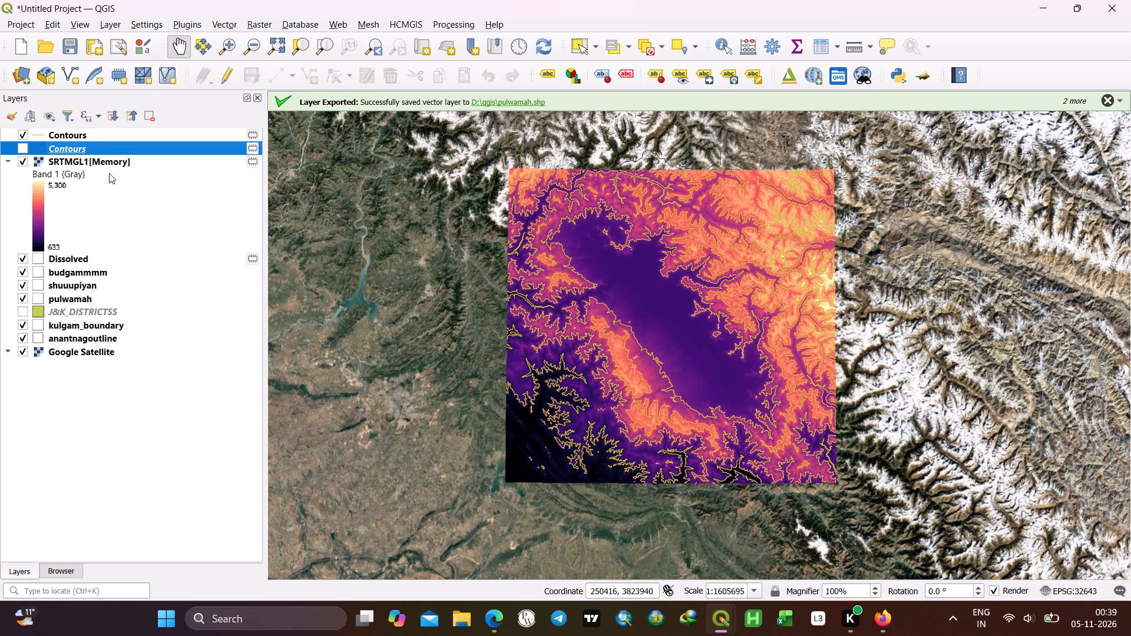
Enable draw effects with a drop shadow for the yellow Contours layer and apply them.
right_click(54, 131)
left_click(117, 516)
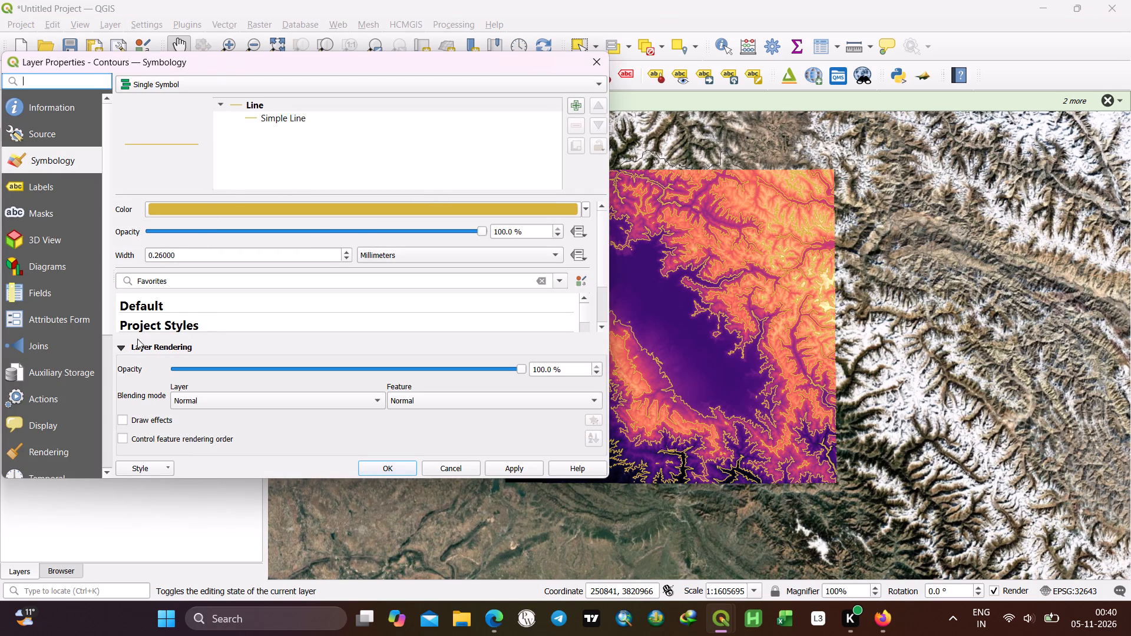
scroll(146, 353, "down", 1)
left_click(122, 419)
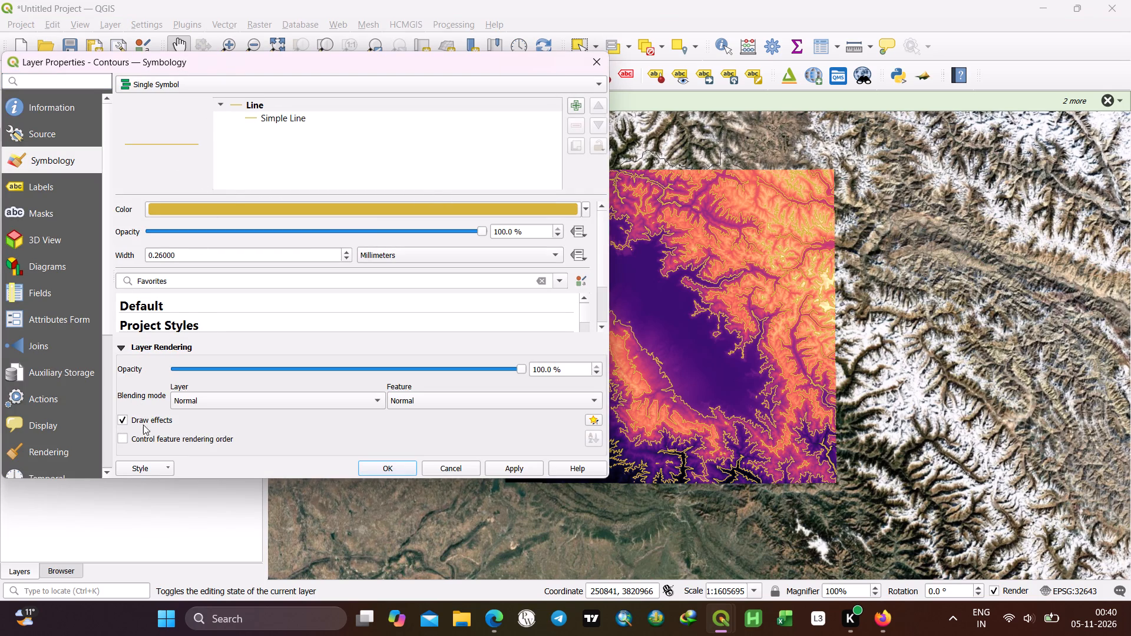
left_click(592, 420)
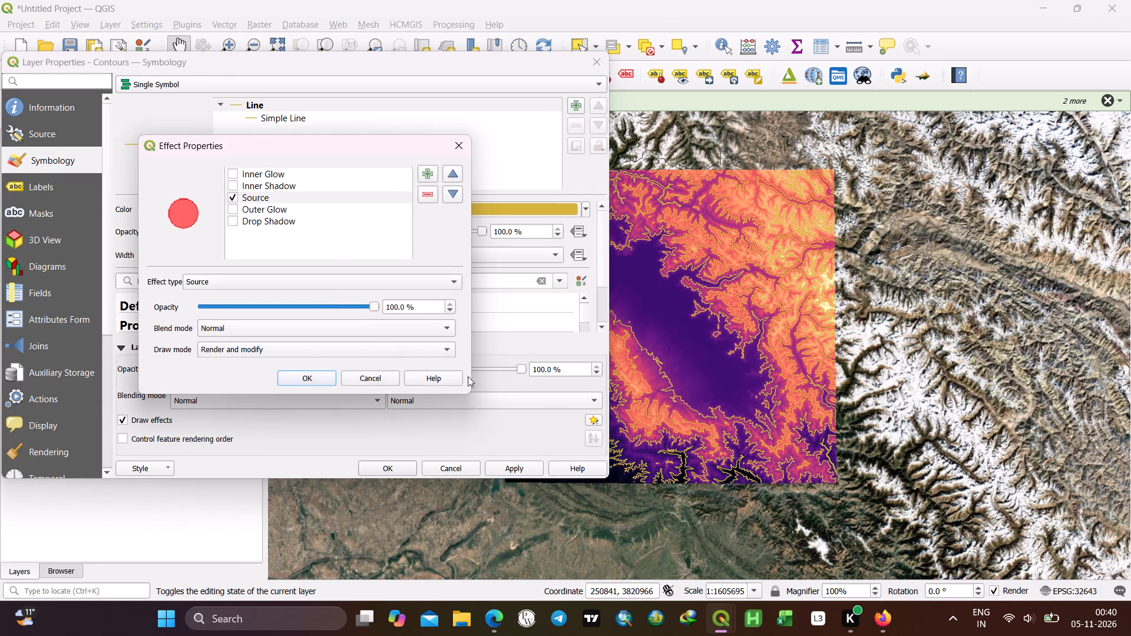
left_click(231, 221)
left_click(293, 377)
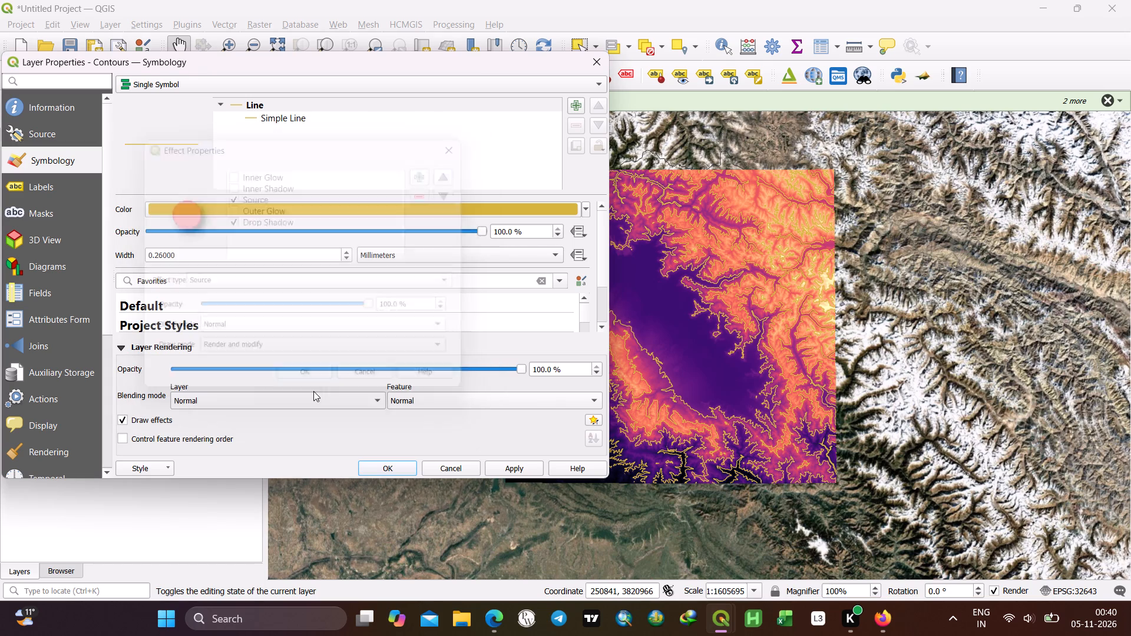
left_click(509, 467)
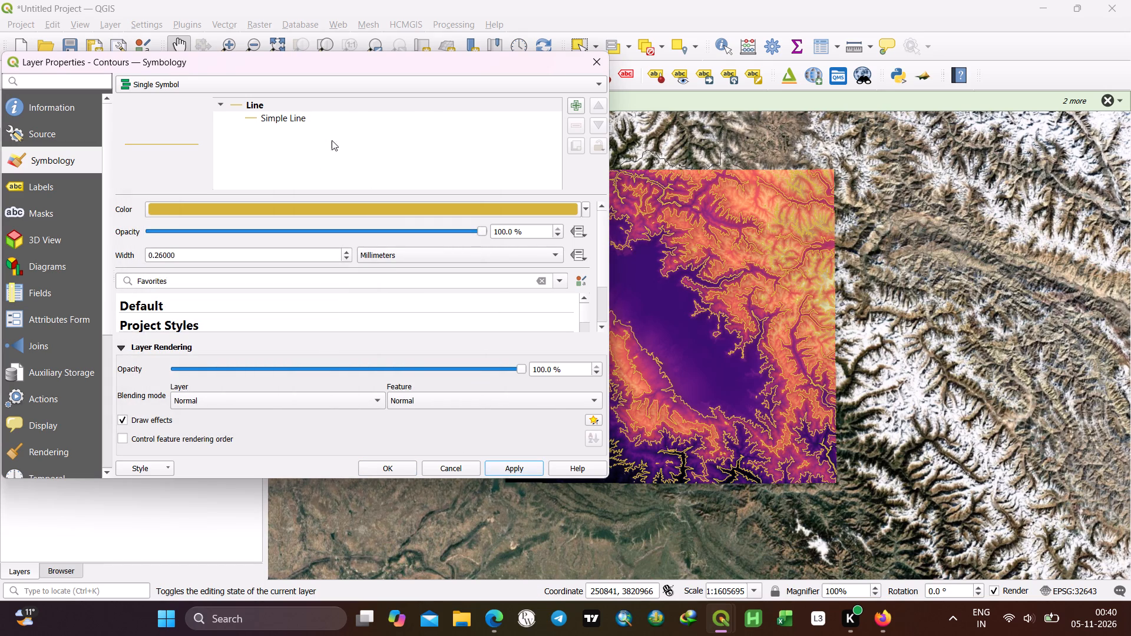
Switch the yellow Contours layer to Graduated symbology with 8 classes and ELEV as the value, and apply.
left_click(197, 86)
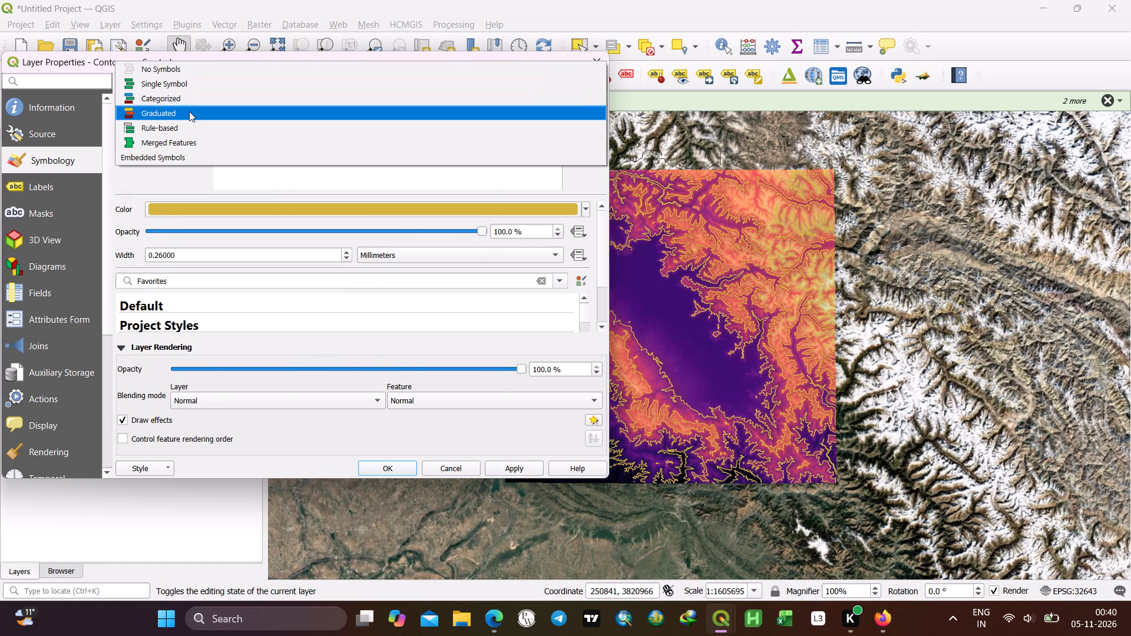
left_click(189, 114)
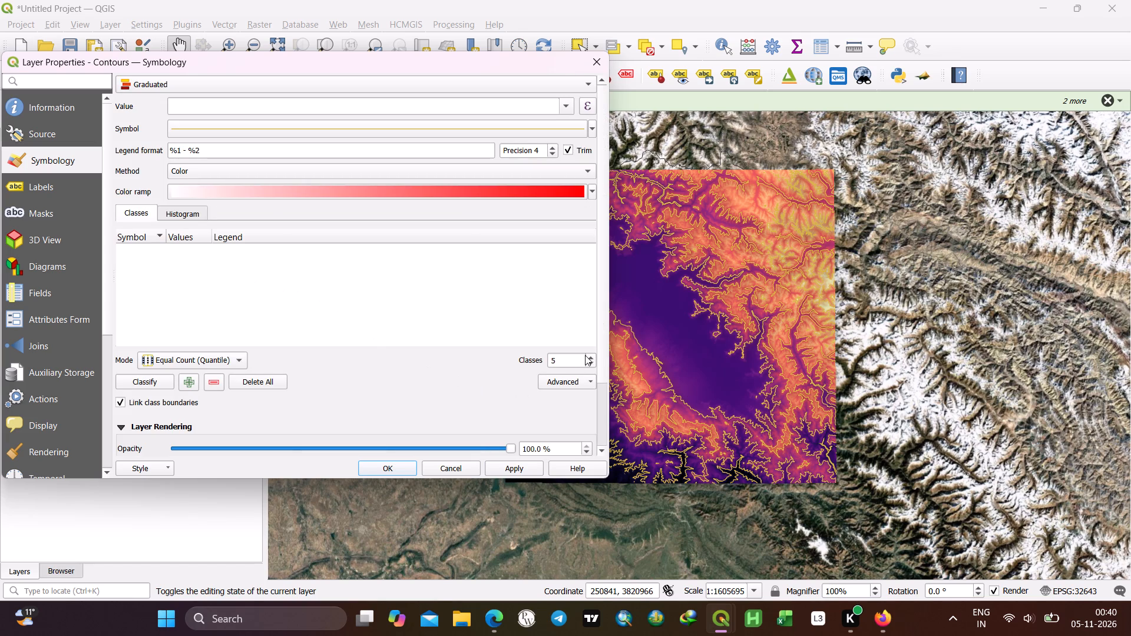
triple_click(590, 356)
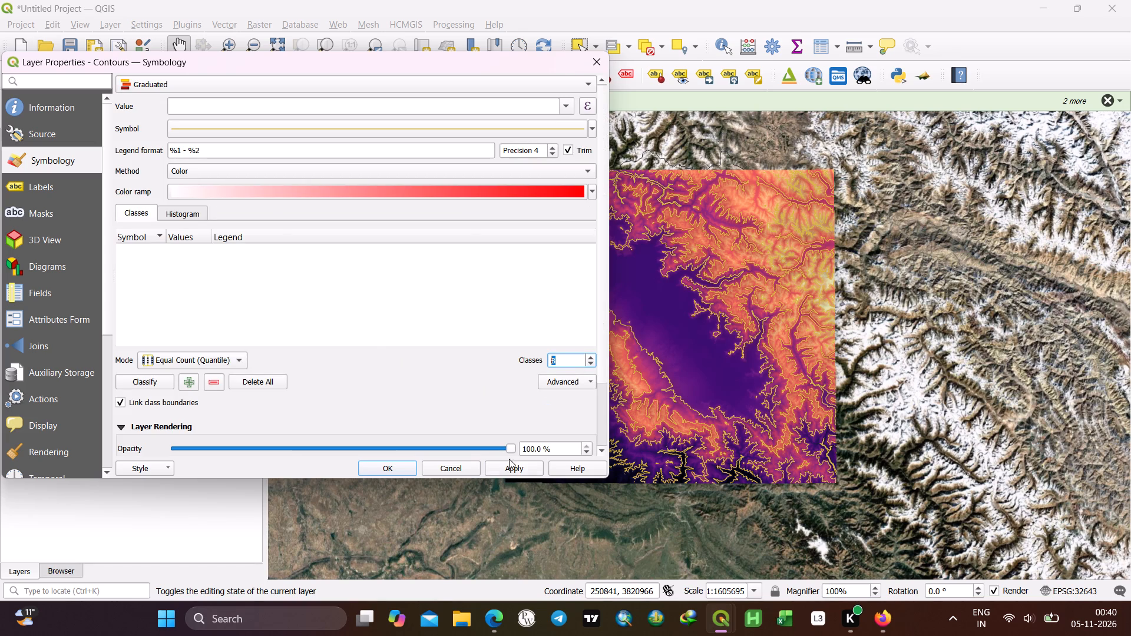
left_click(510, 469)
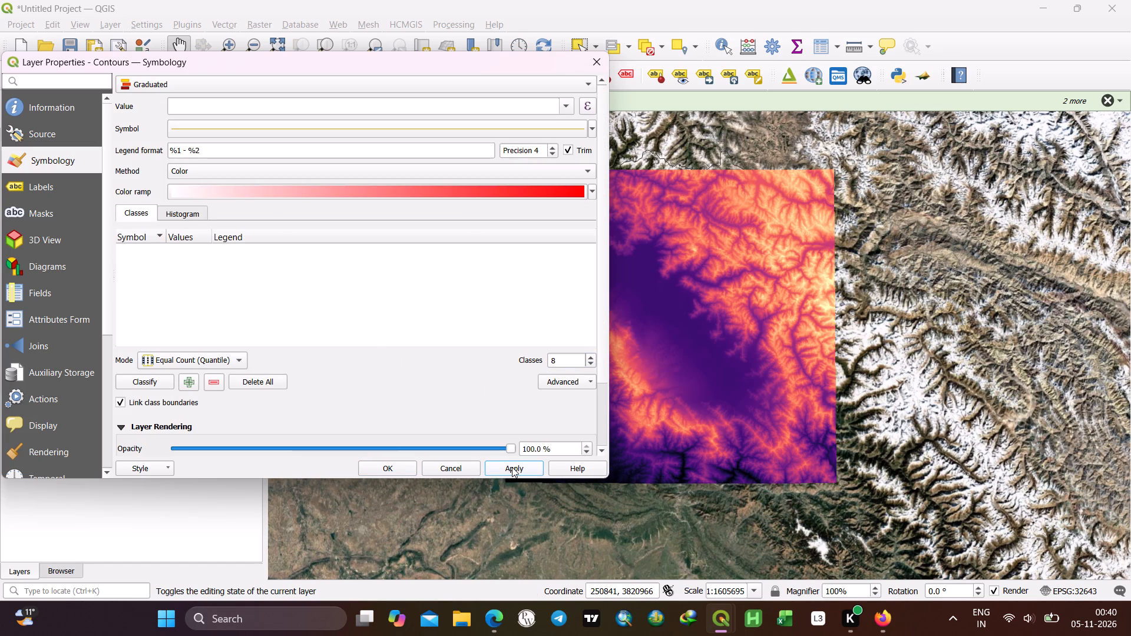
left_click(517, 467)
double_click(517, 467)
left_click(568, 110)
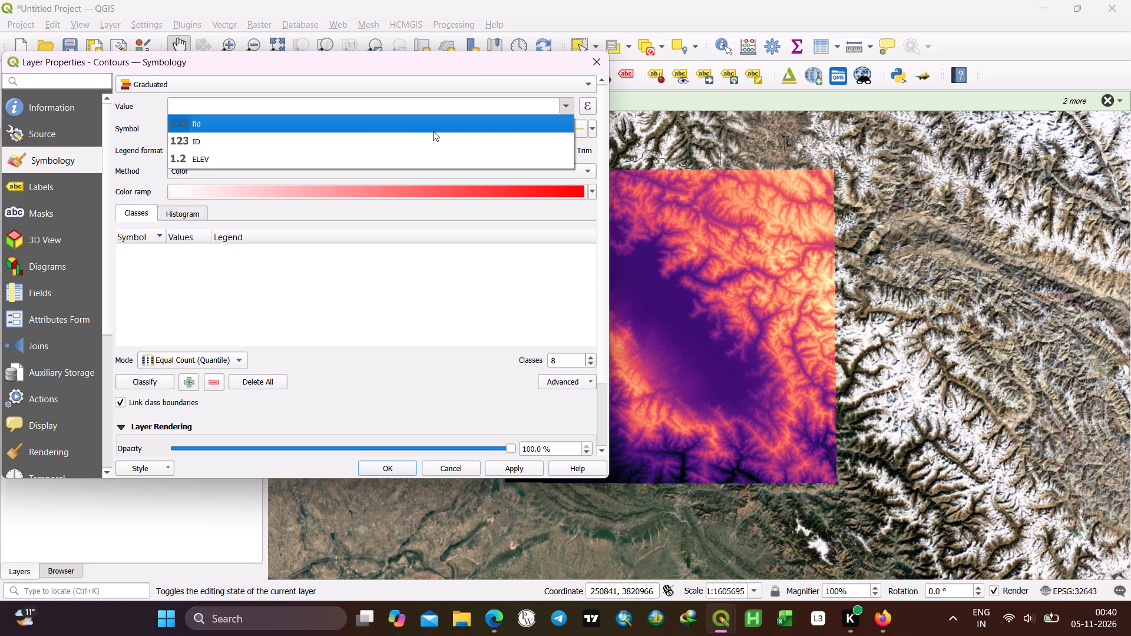
left_click(371, 155)
left_click(521, 468)
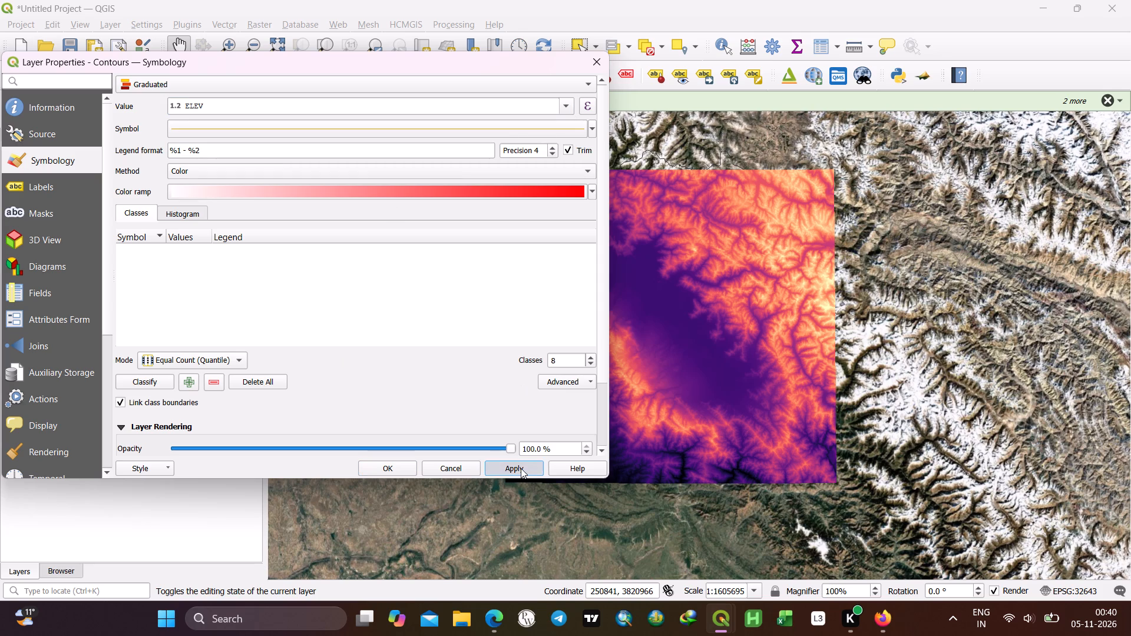
triple_click(521, 468)
triple_click(521, 468)
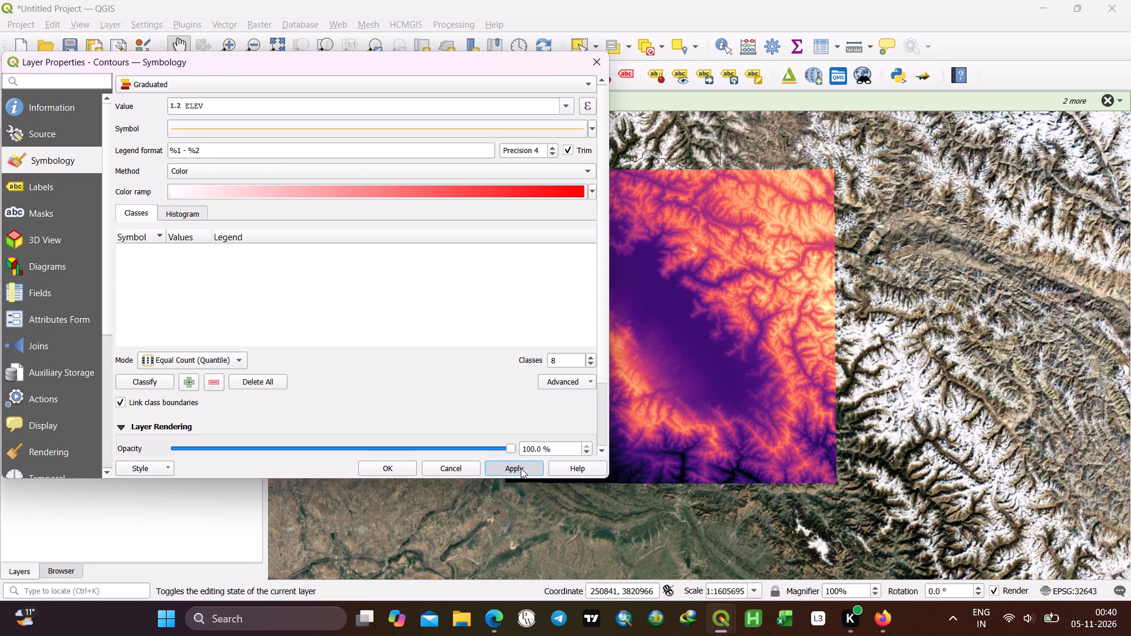
triple_click(521, 468)
double_click(521, 468)
triple_click(521, 468)
double_click(521, 468)
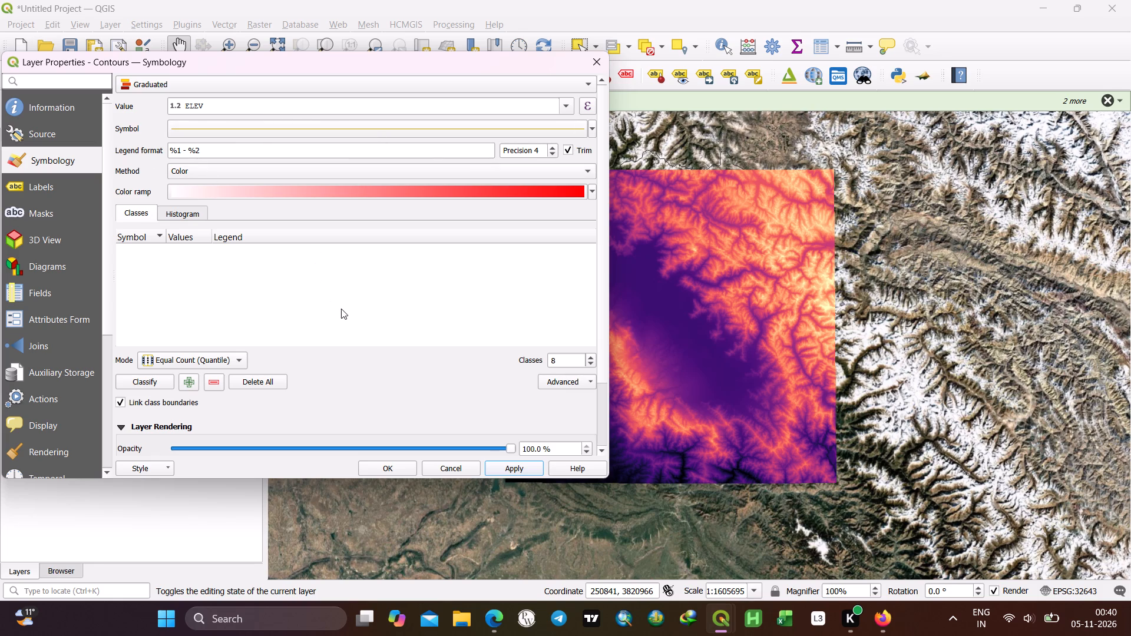
Apply the Greens color ramp to the graduated Contours layer and close the layer properties.
left_click(588, 190)
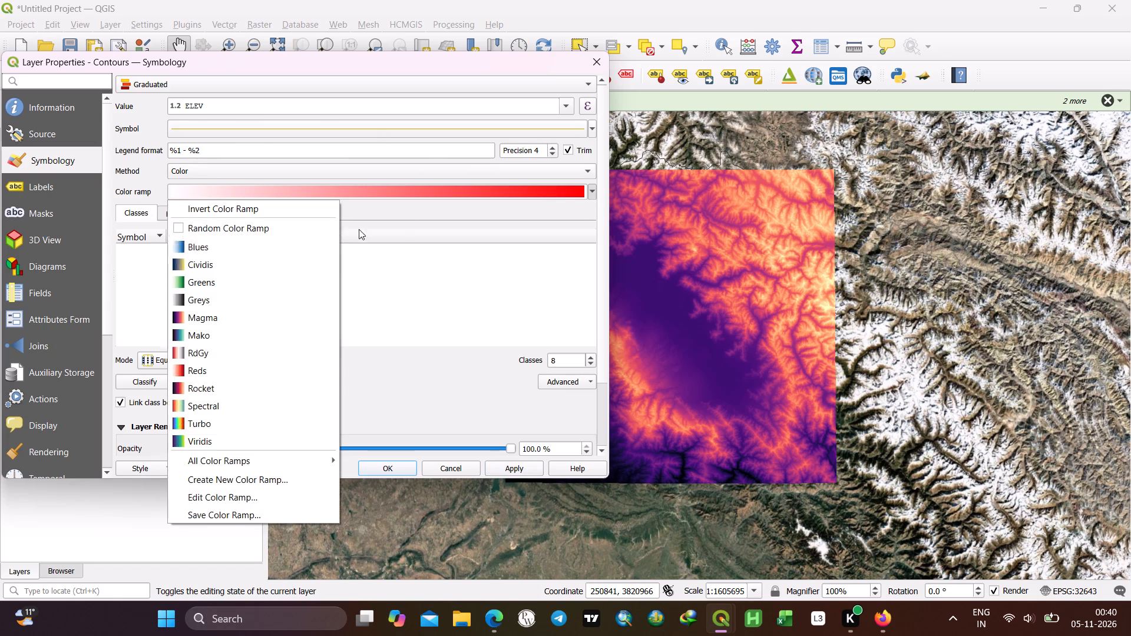
left_click(210, 285)
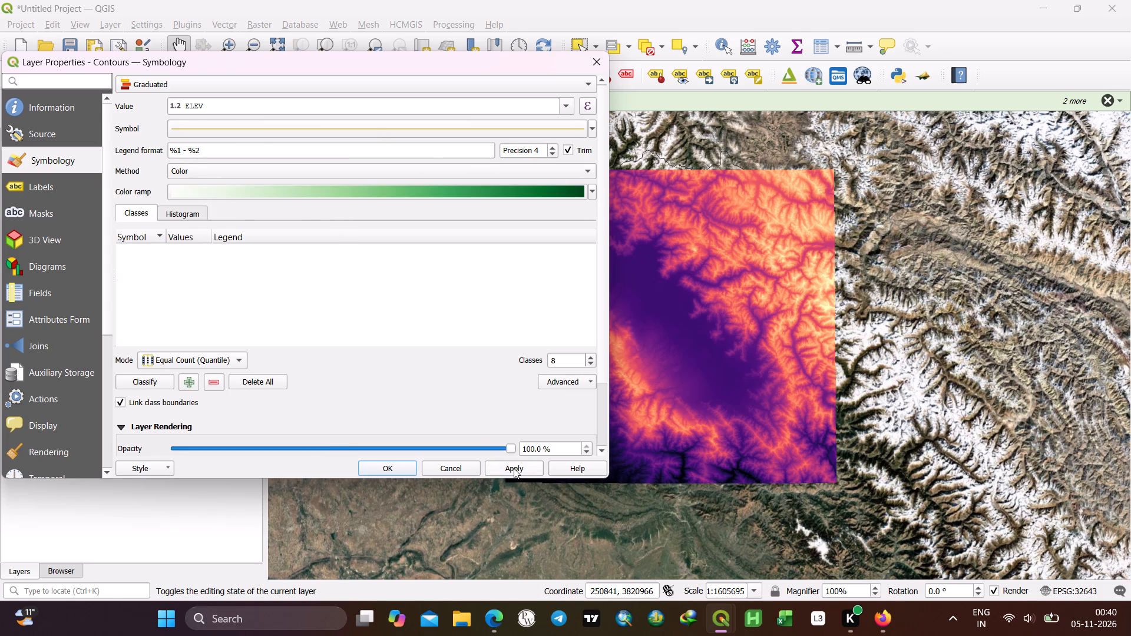
left_click(514, 468)
left_click(514, 468)
left_click(597, 56)
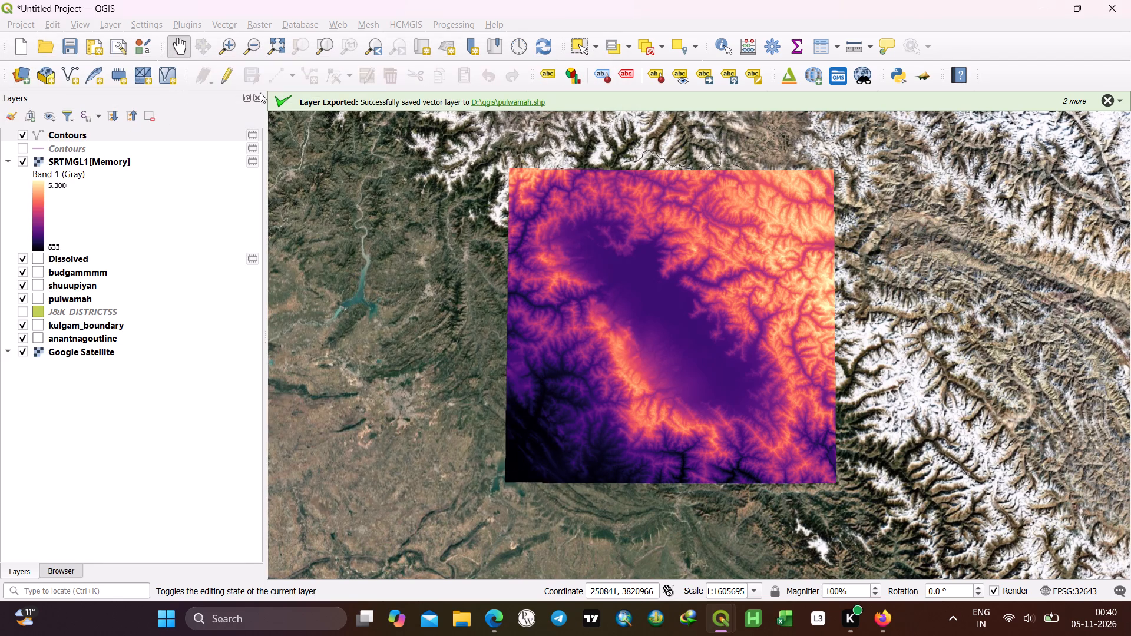
Hide the graduated Contours layer and show the 800-interval Contours layer.
left_click(24, 139)
left_click(24, 139)
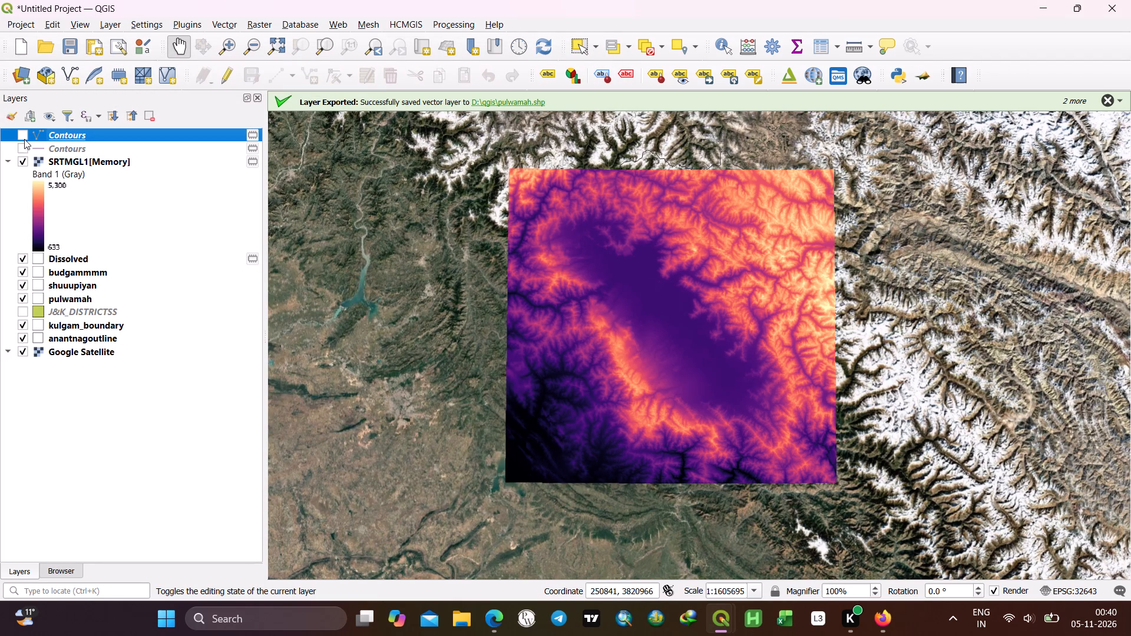
left_click(22, 144)
left_click(22, 135)
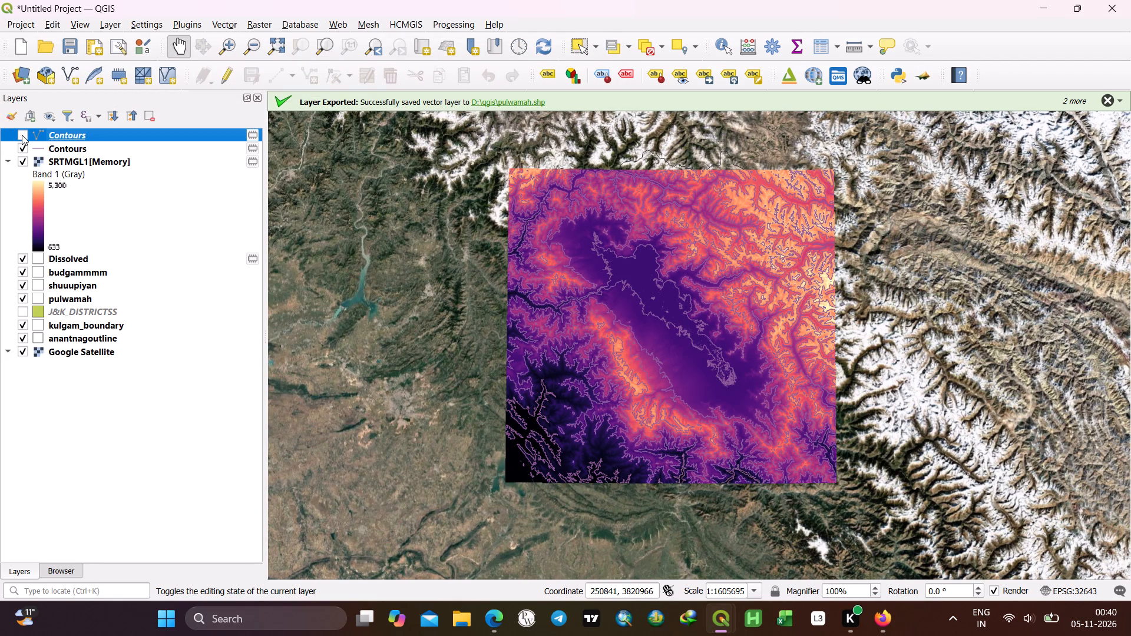
Switch the 800-interval Contours layer to Graduated symbology with ELEV as the value and the Cividis color ramp, and apply.
right_click(75, 151)
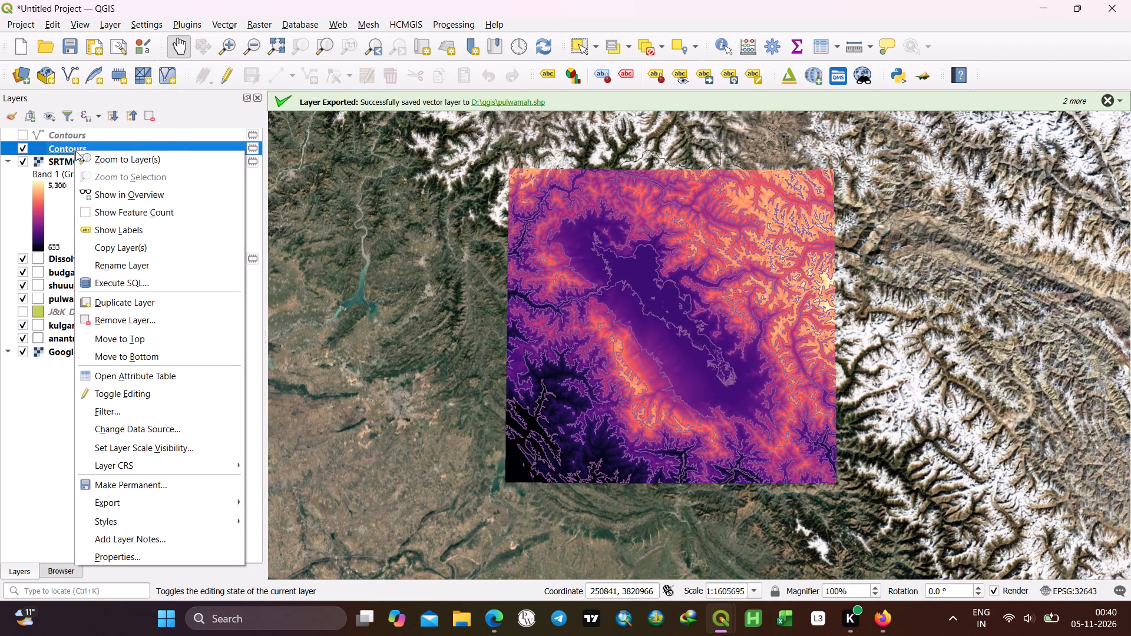
left_click(126, 552)
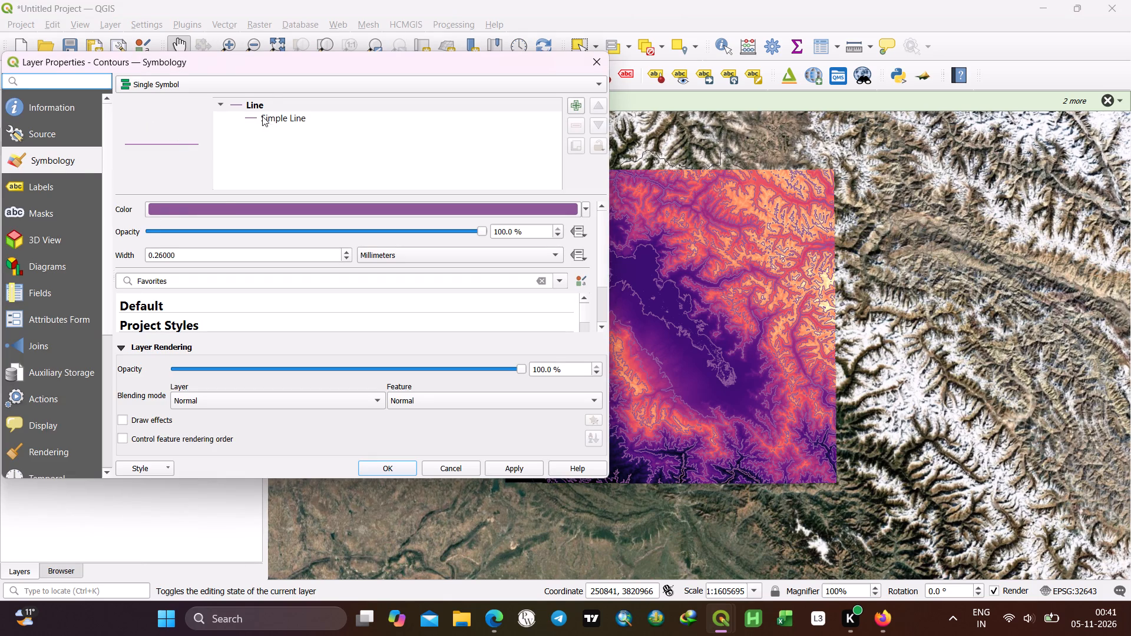
left_click(187, 83)
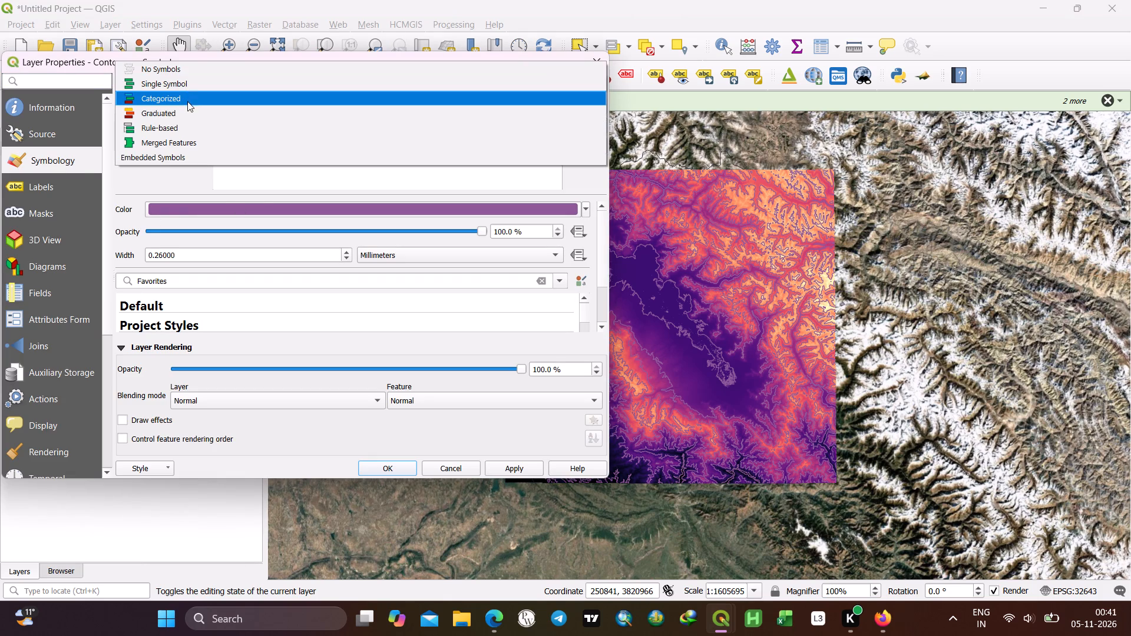
left_click(188, 110)
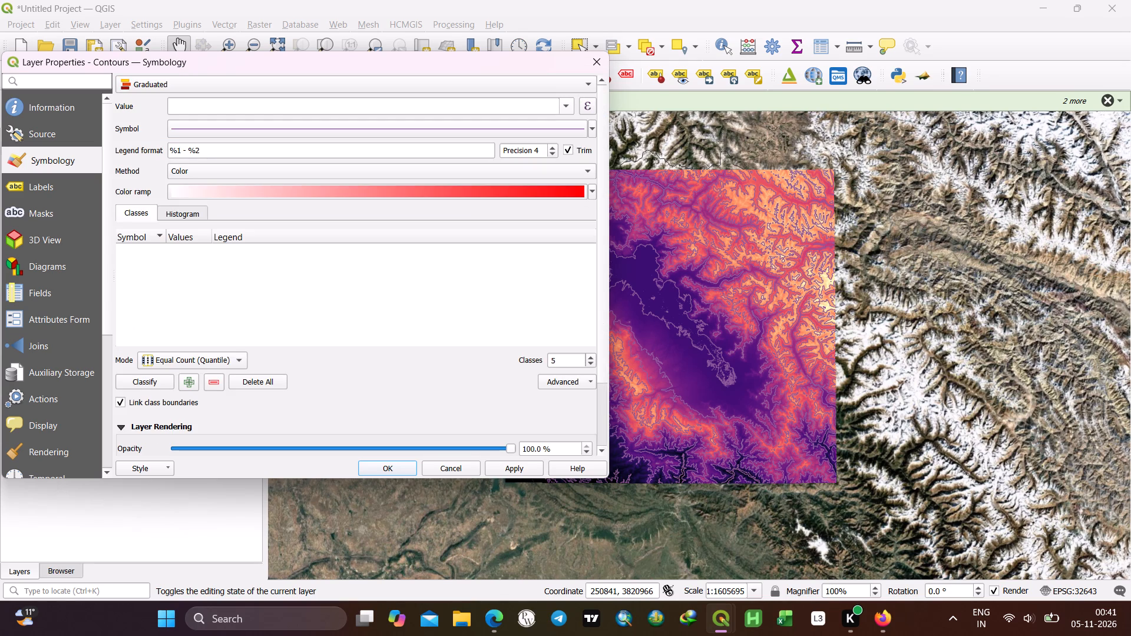
left_click(565, 108)
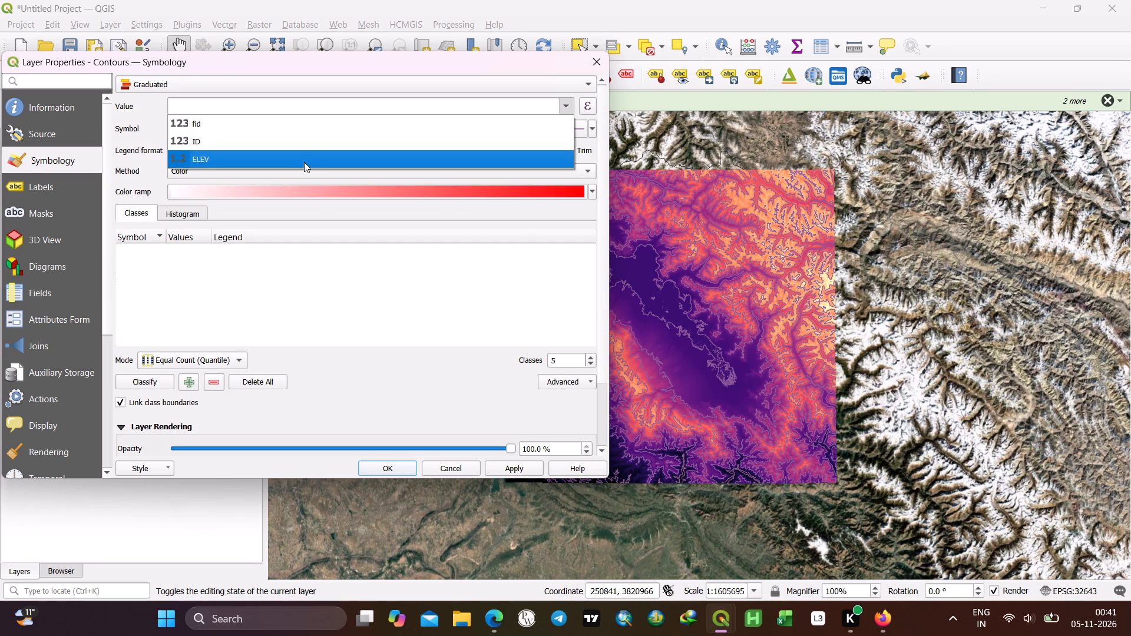
left_click(304, 162)
left_click(589, 190)
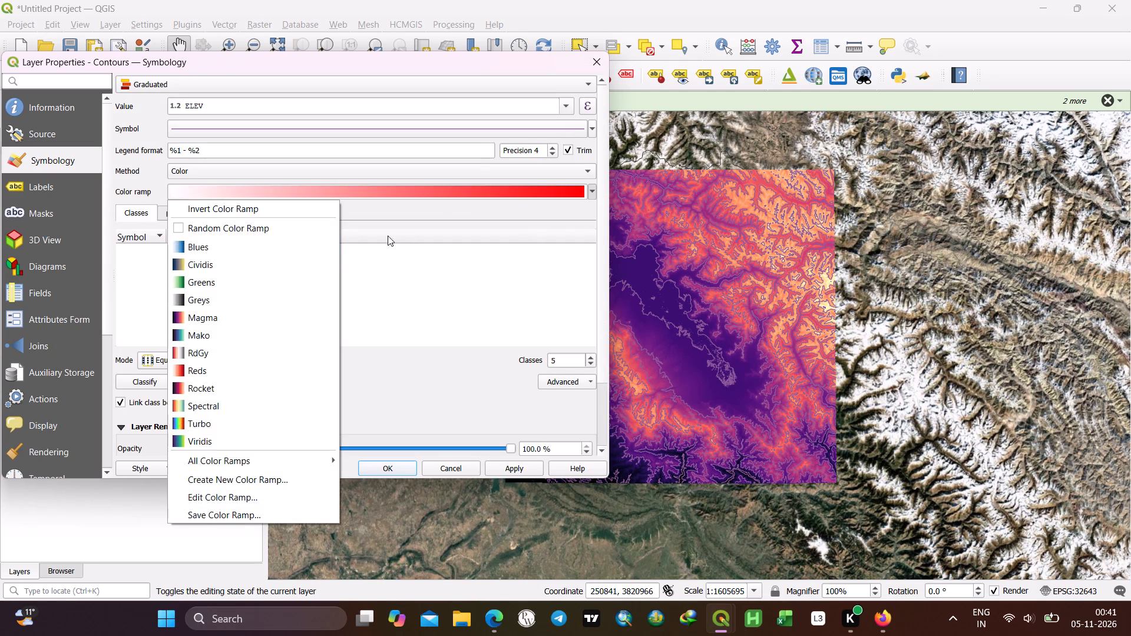
left_click(258, 264)
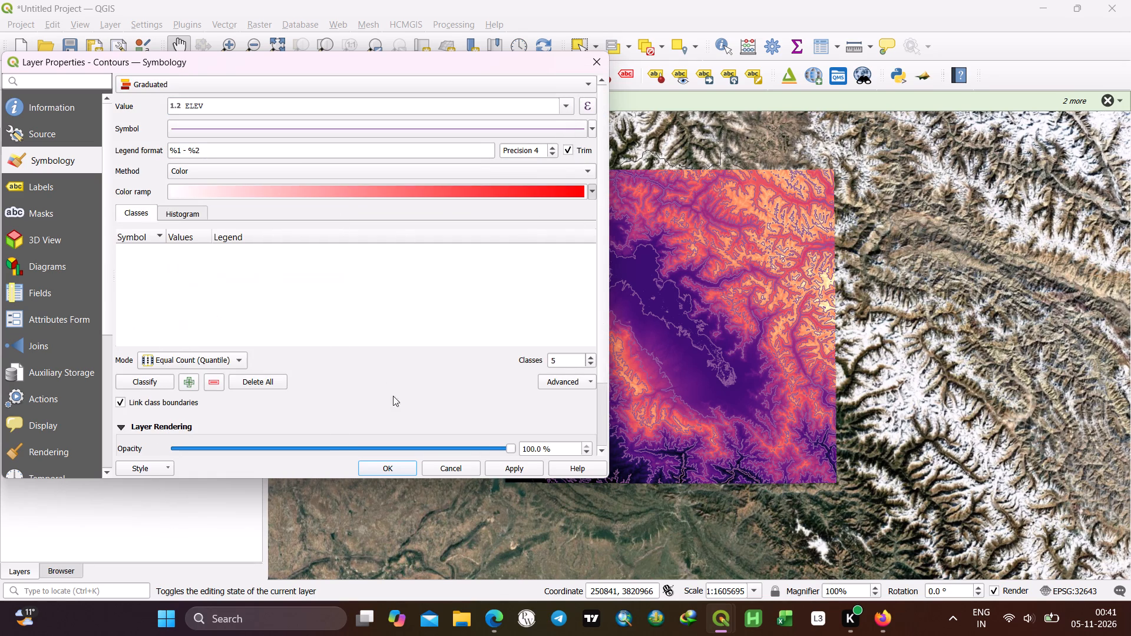
left_click(521, 471)
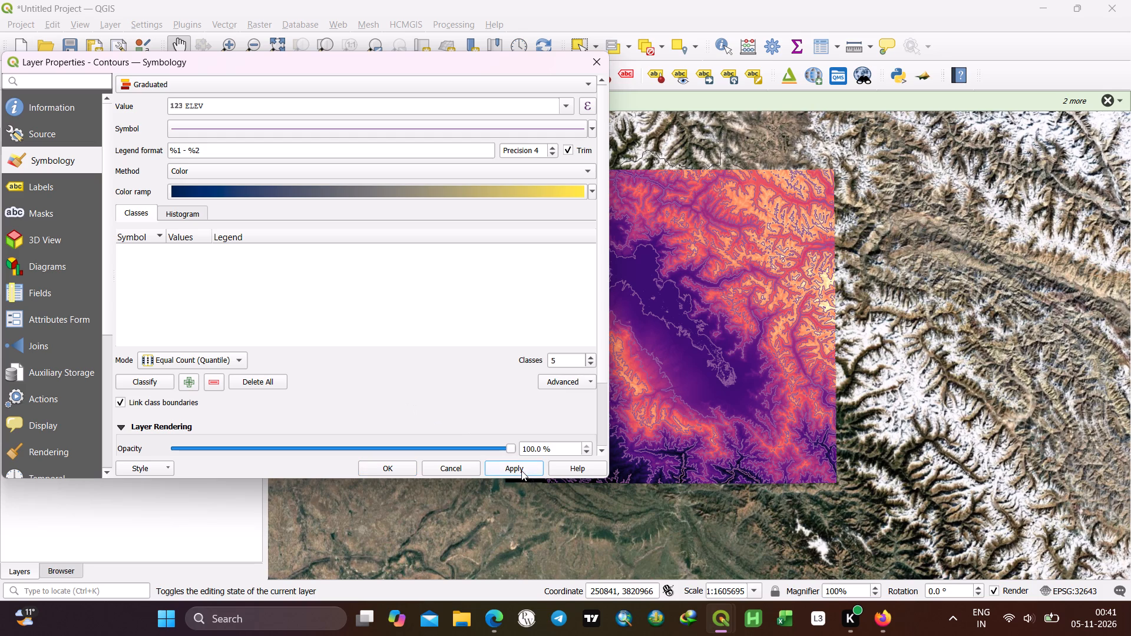
triple_click(521, 471)
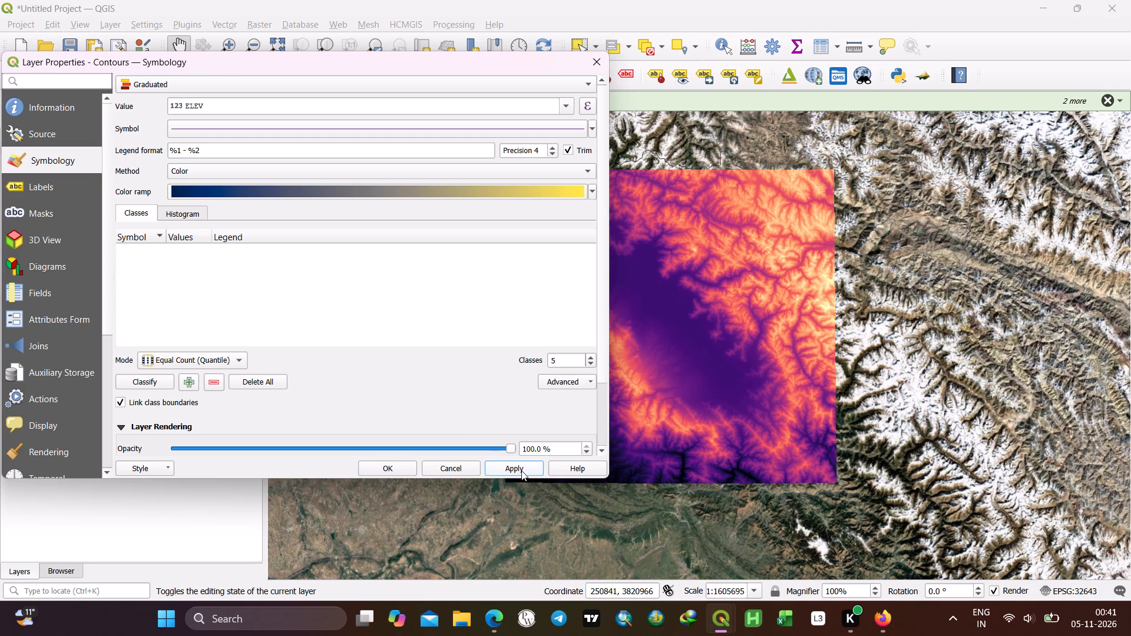
Change the graduated Contours layer's color ramp to Viridis and apply it.
left_click(592, 188)
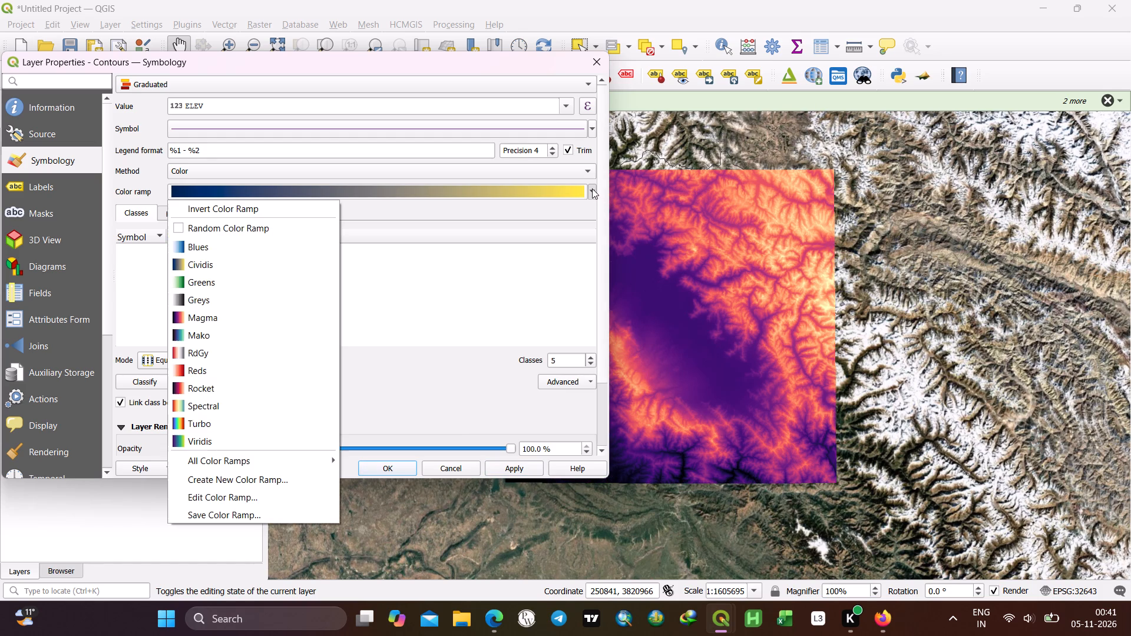
left_click(243, 438)
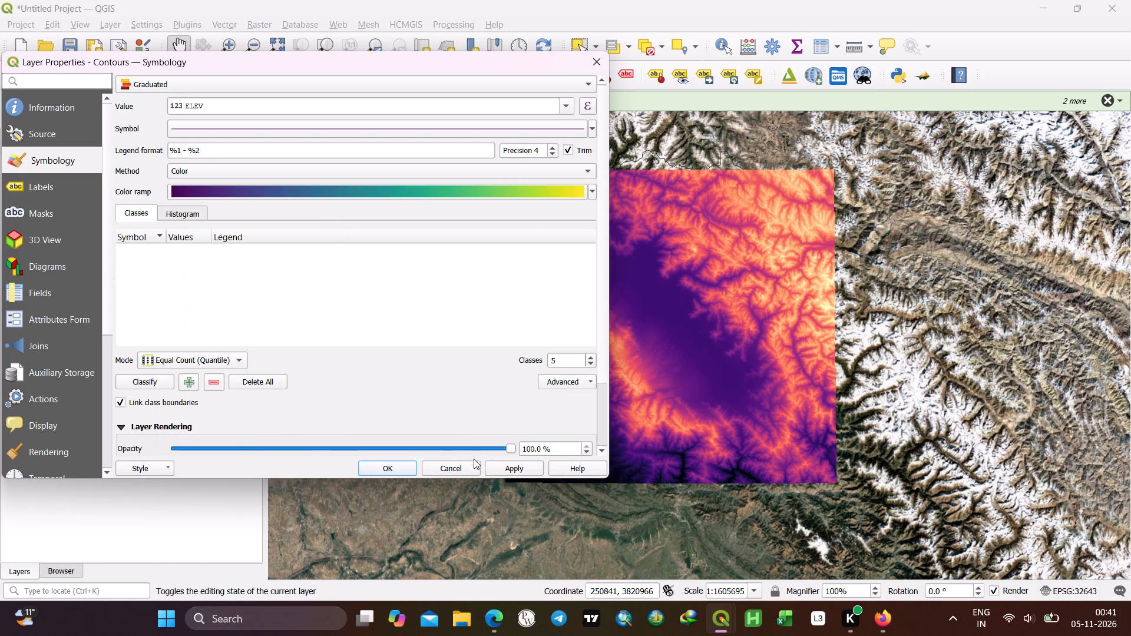
left_click(495, 469)
triple_click(495, 469)
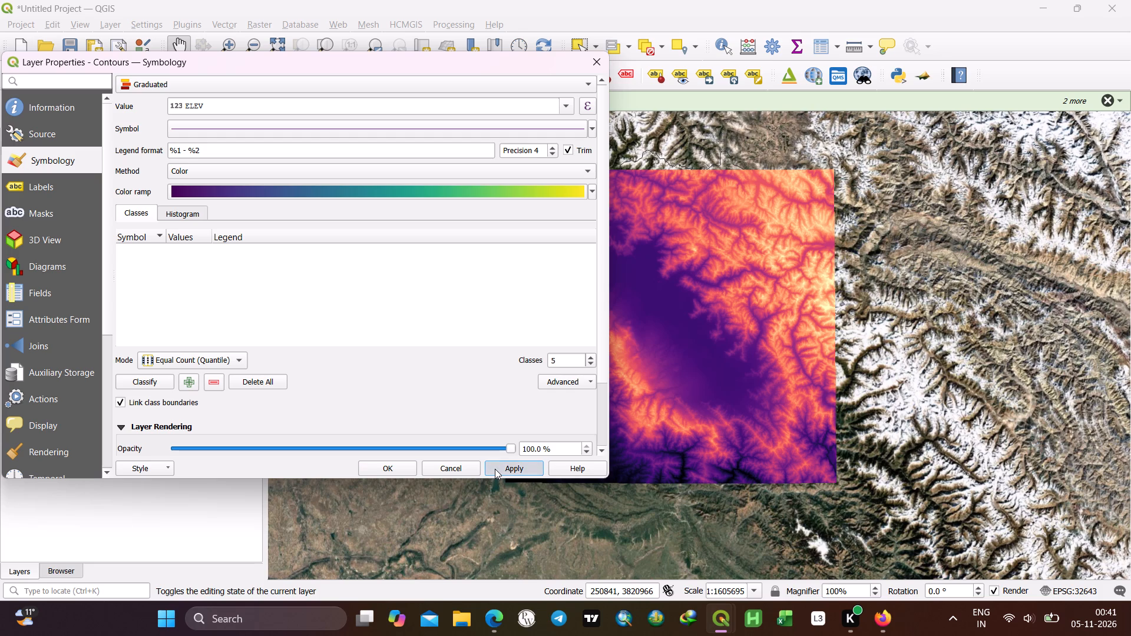
triple_click(495, 469)
Classify the graduated contours into 6 Equal Count classes and apply the classification.
left_click(588, 355)
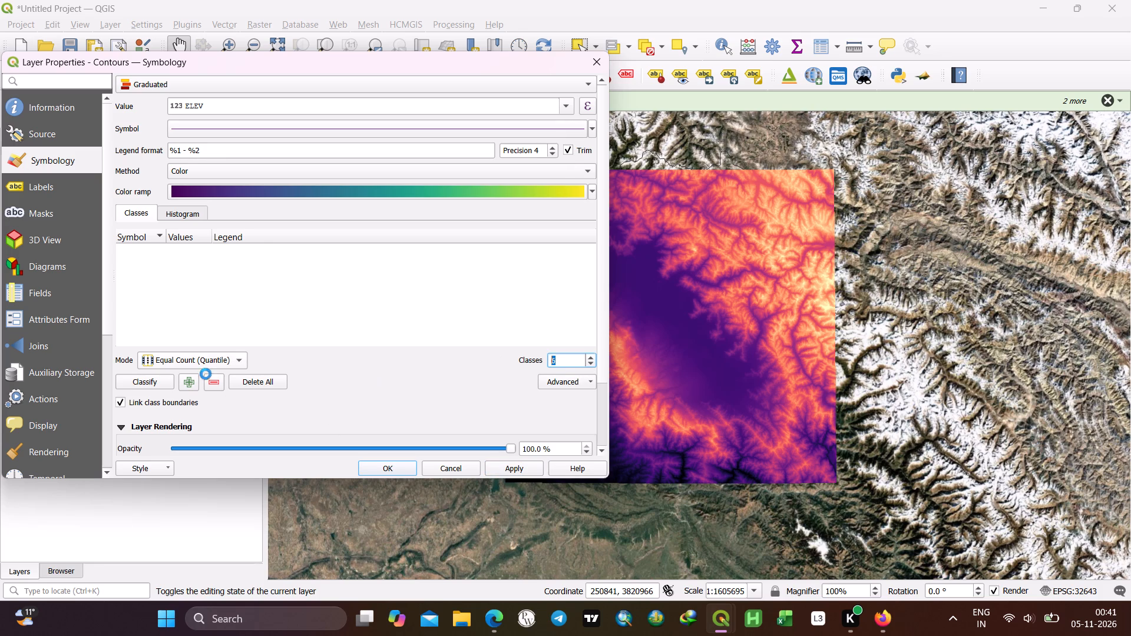
left_click(158, 381)
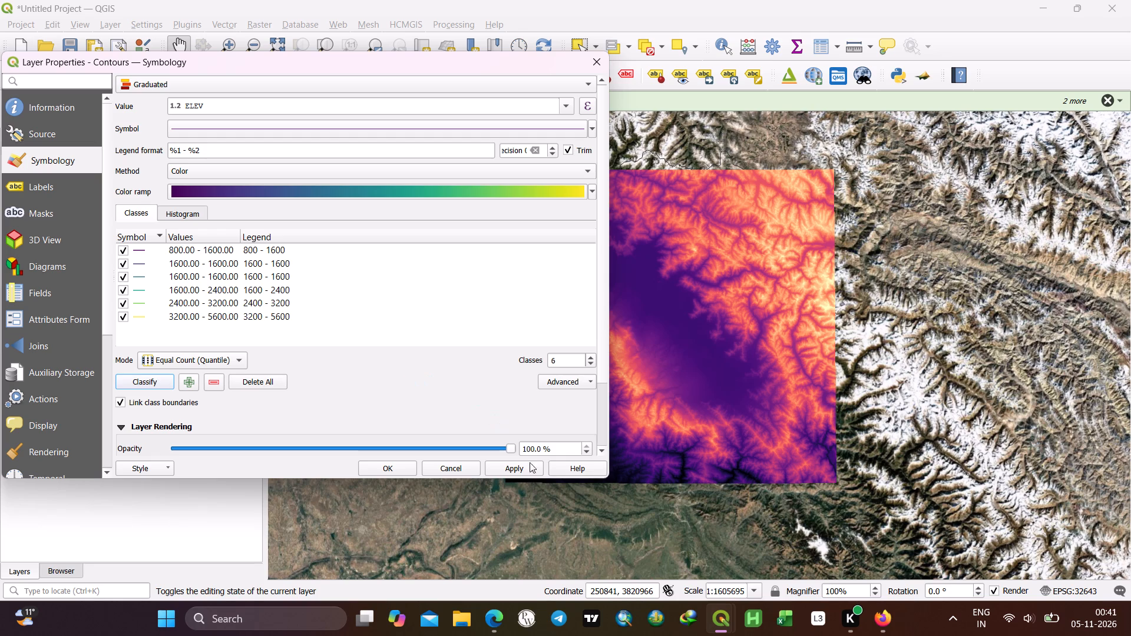
left_click(515, 465)
triple_click(515, 465)
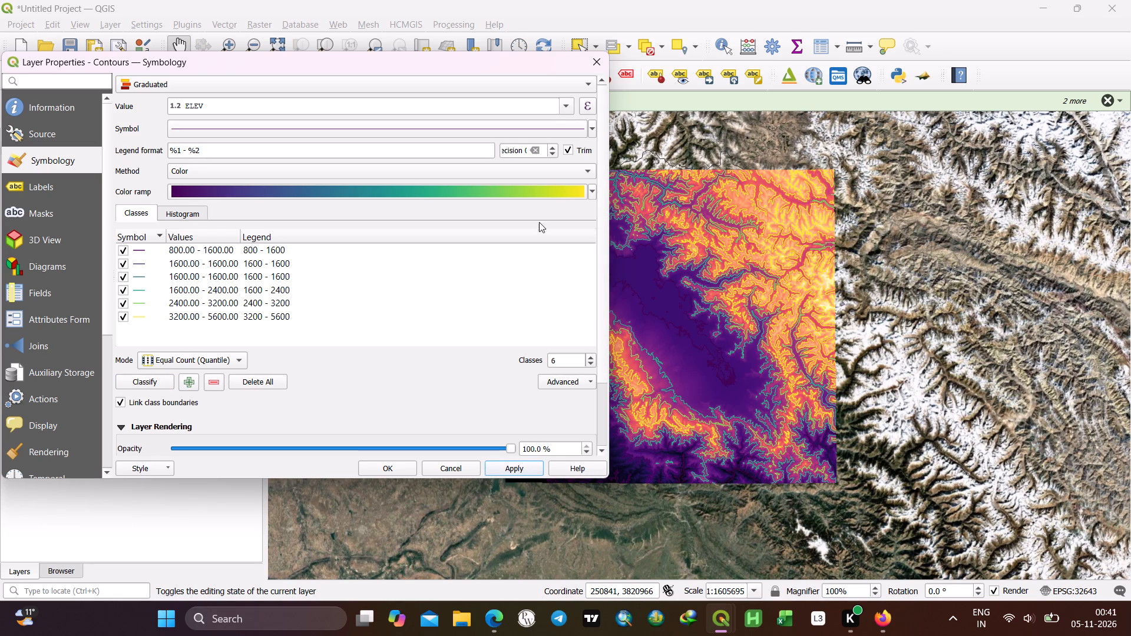
Increase the graduated contour classification to 14 classes and apply it.
scroll(458, 274, "up", 2)
triple_click(590, 358)
triple_click(590, 358)
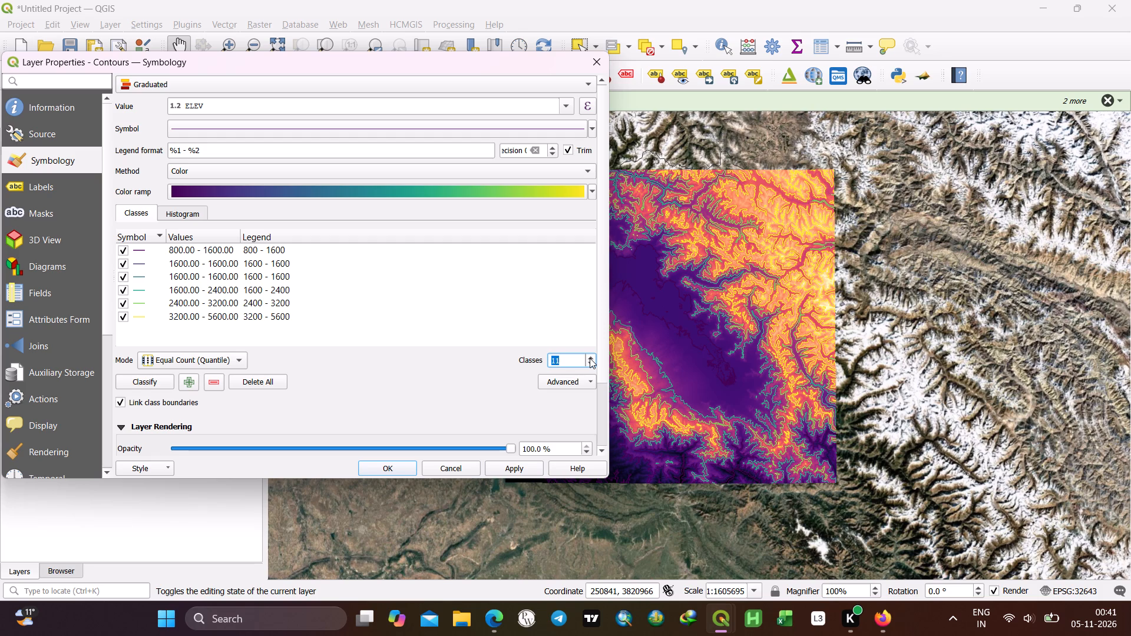
double_click(590, 358)
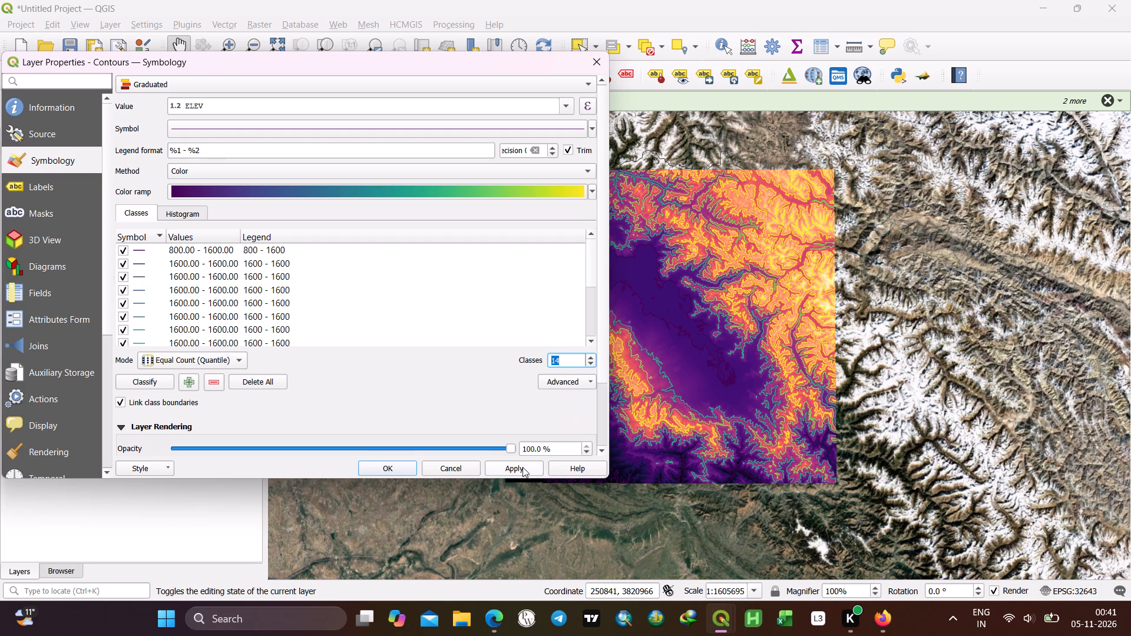
left_click(522, 467)
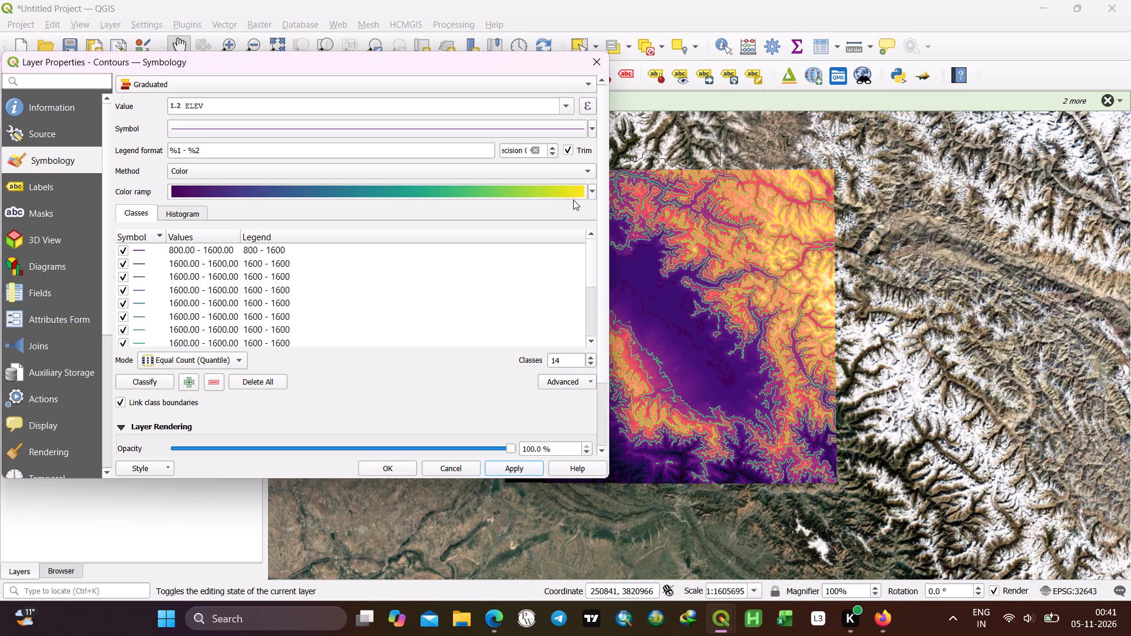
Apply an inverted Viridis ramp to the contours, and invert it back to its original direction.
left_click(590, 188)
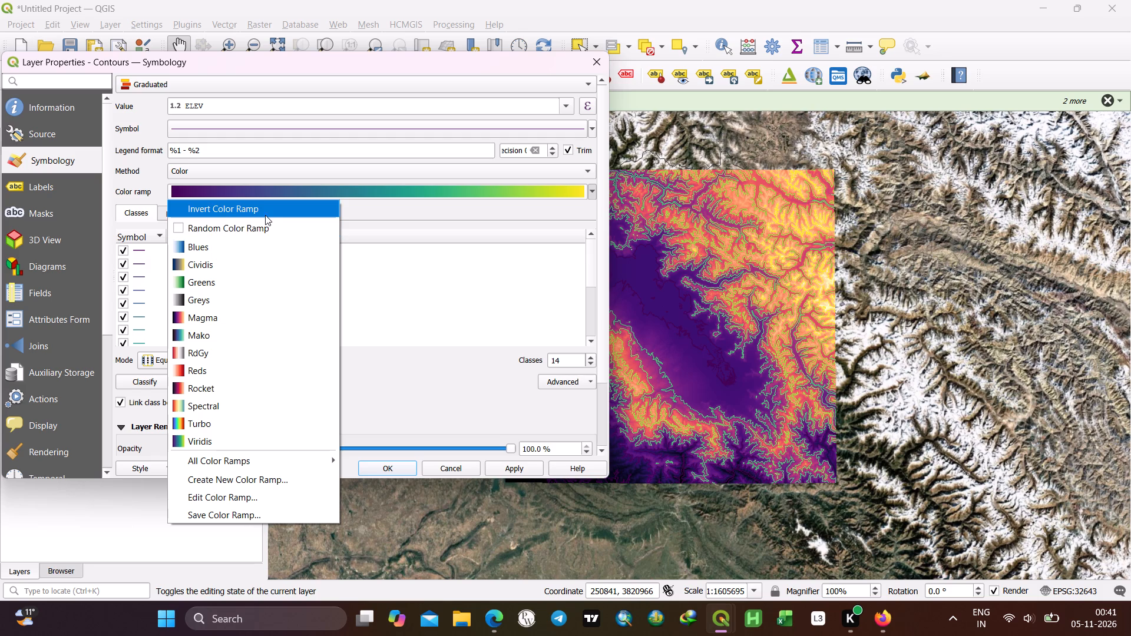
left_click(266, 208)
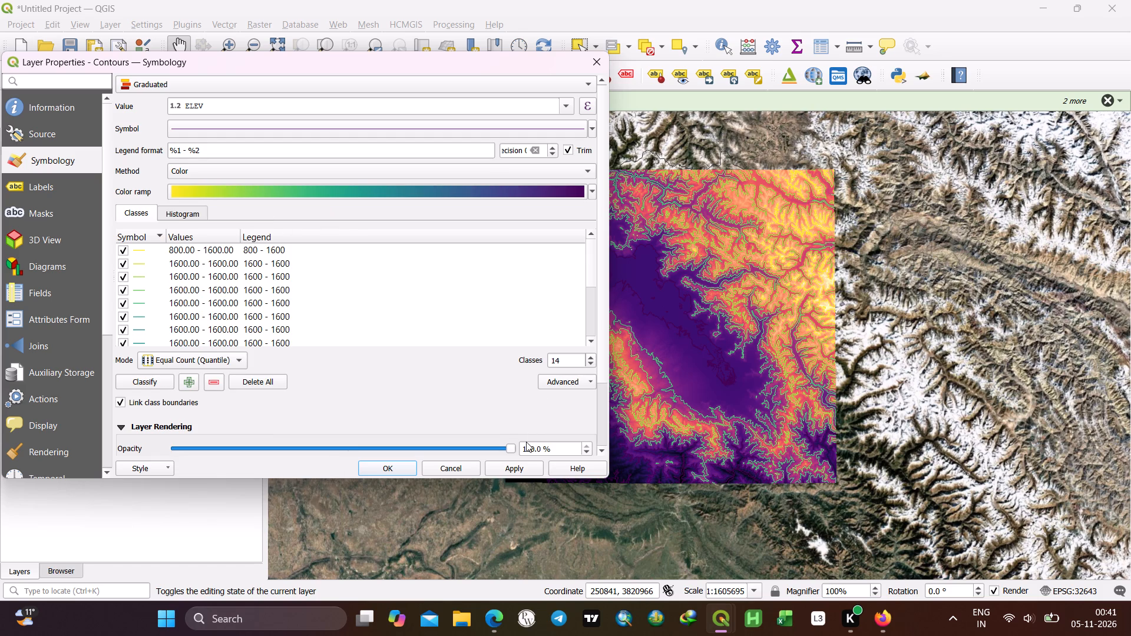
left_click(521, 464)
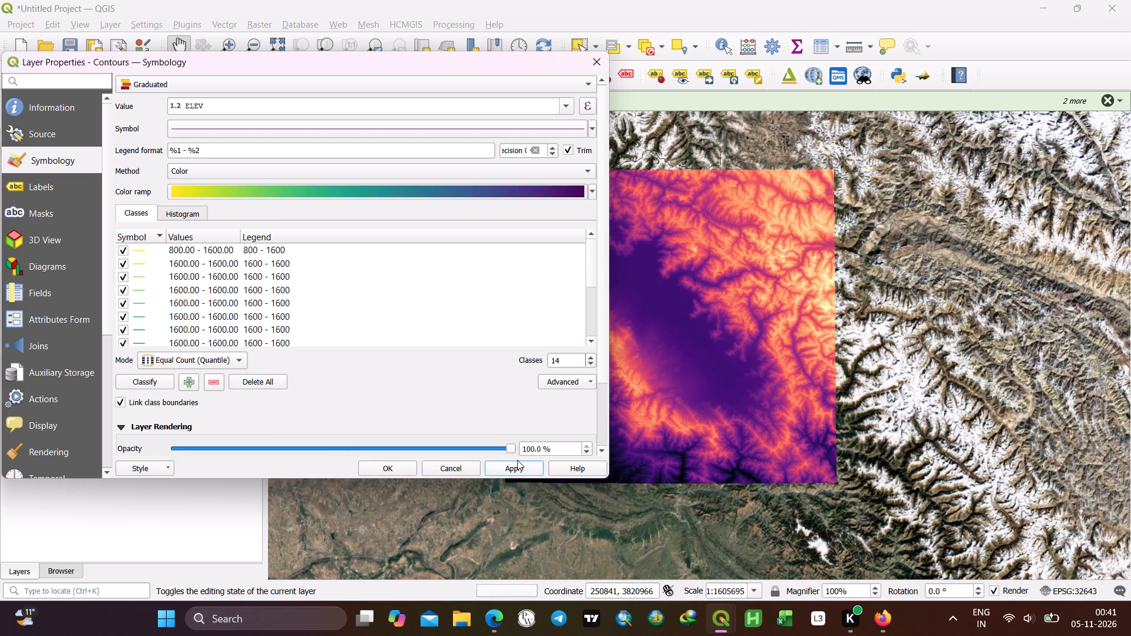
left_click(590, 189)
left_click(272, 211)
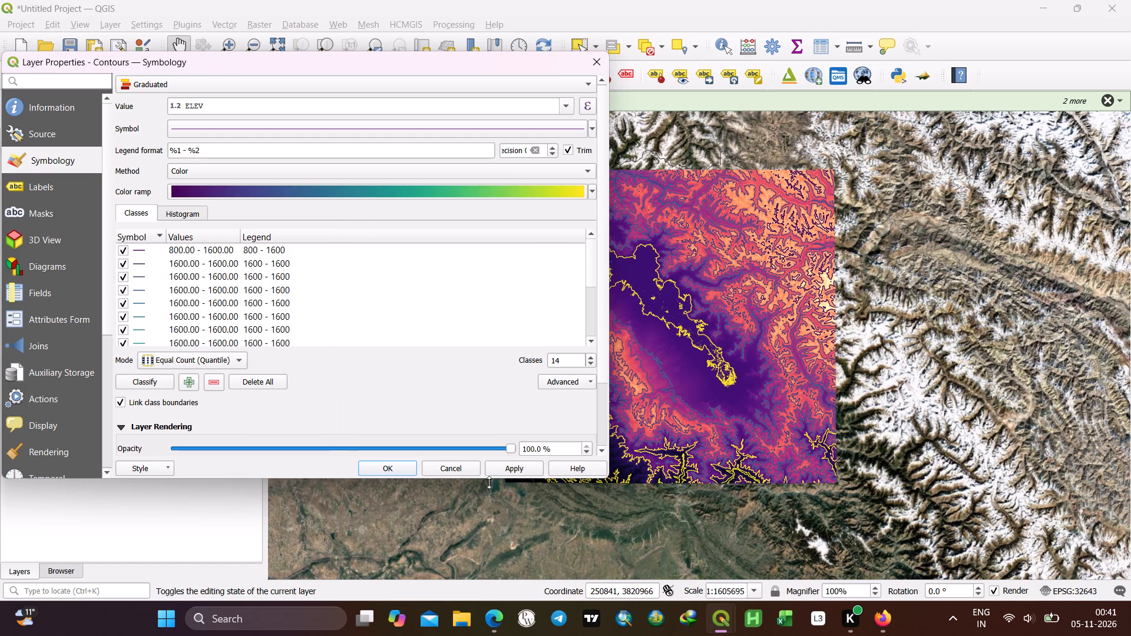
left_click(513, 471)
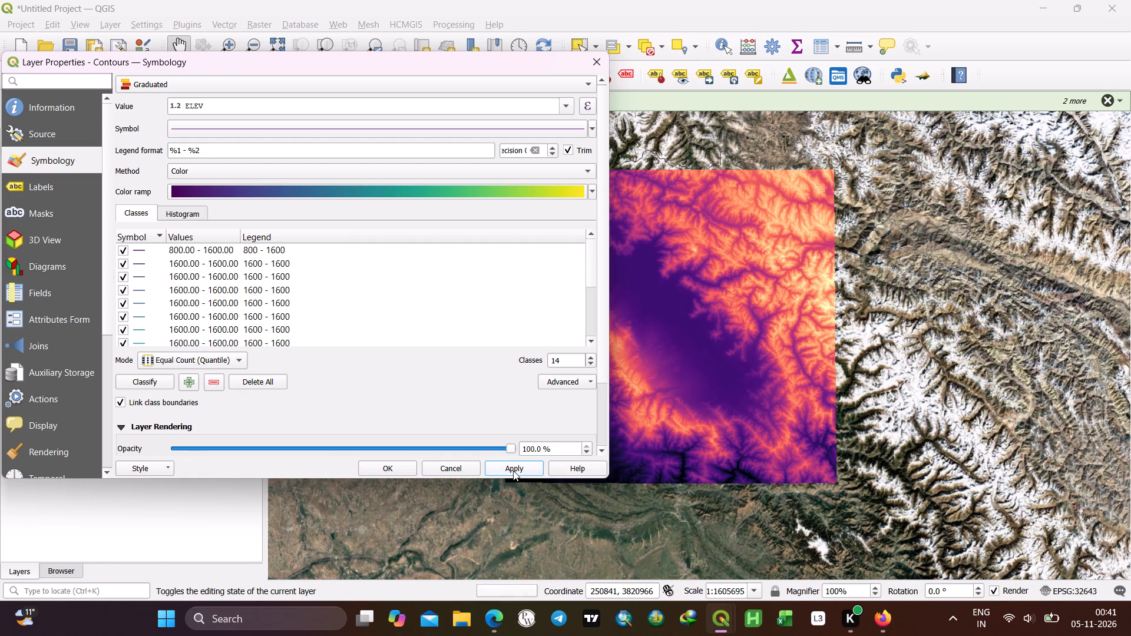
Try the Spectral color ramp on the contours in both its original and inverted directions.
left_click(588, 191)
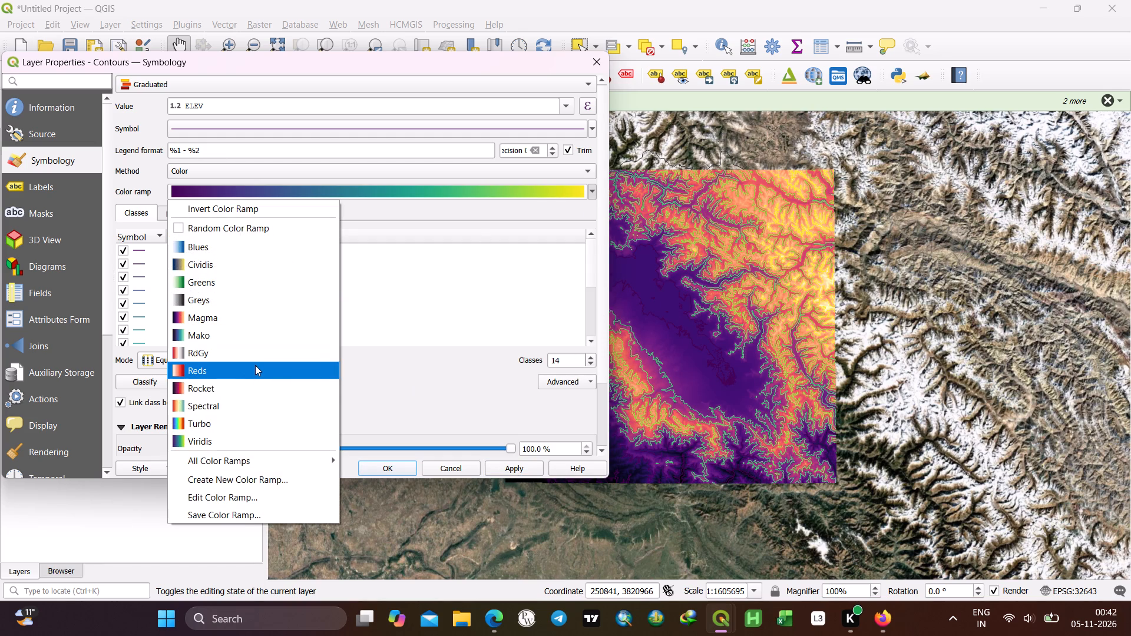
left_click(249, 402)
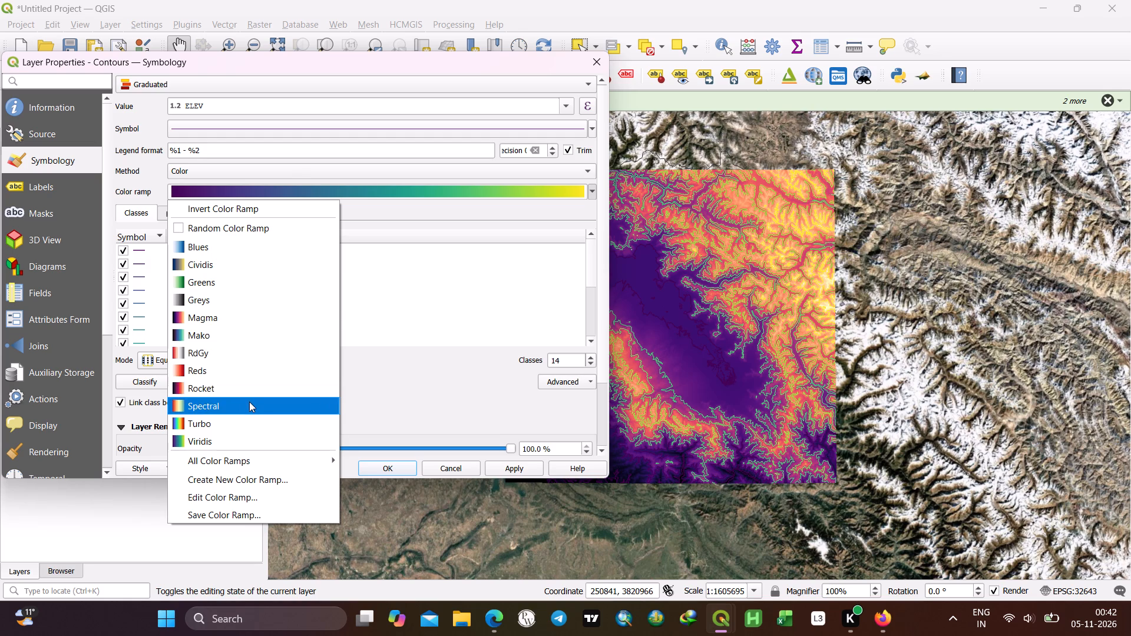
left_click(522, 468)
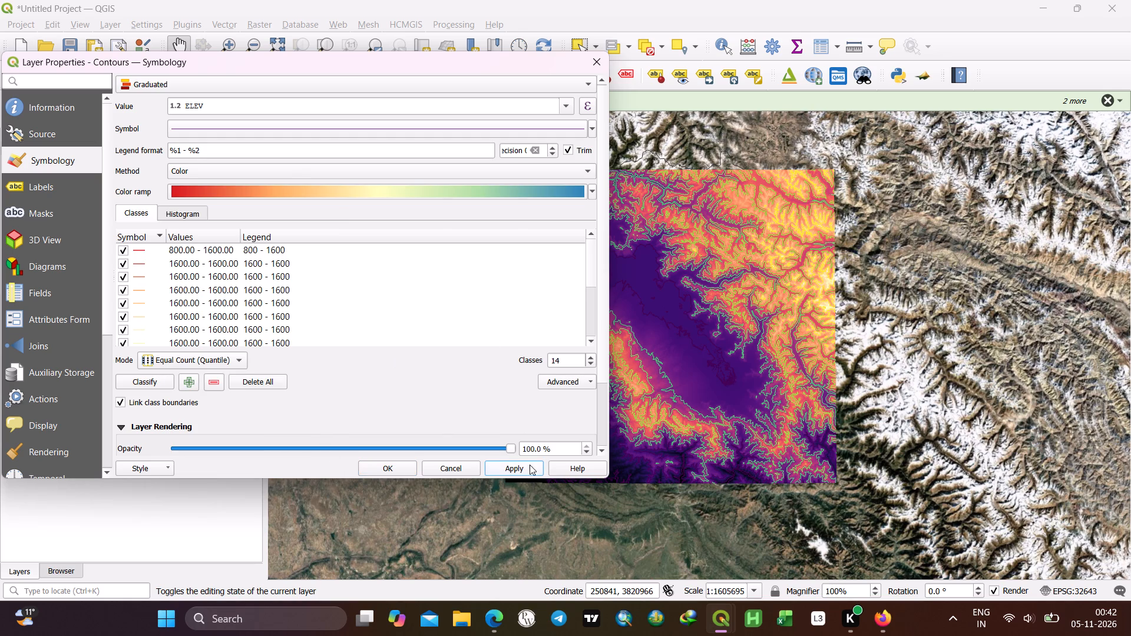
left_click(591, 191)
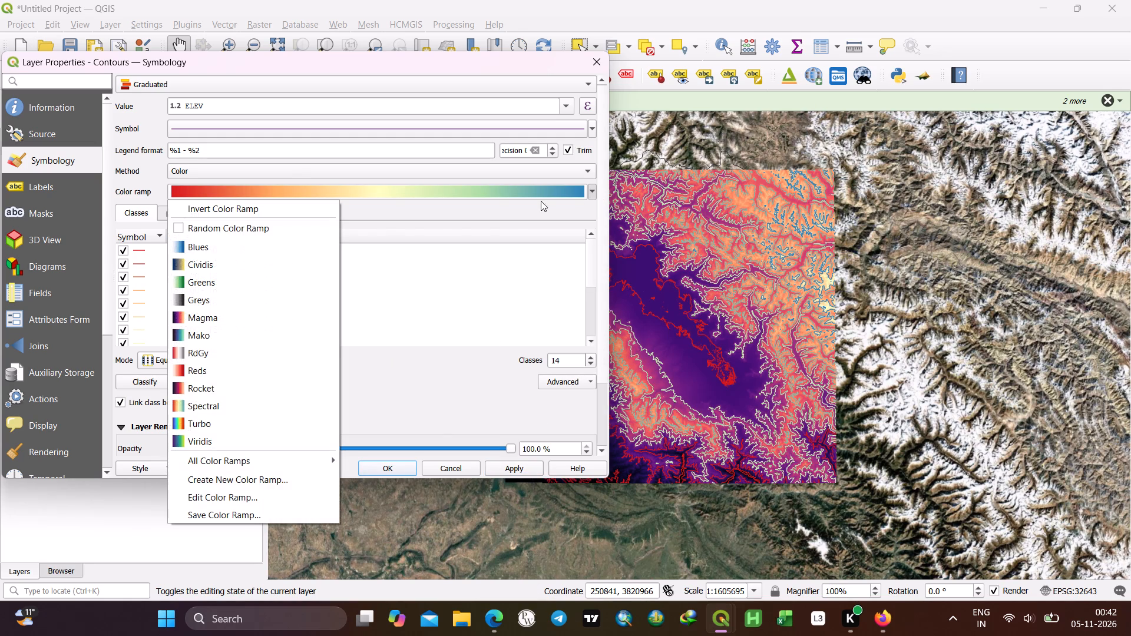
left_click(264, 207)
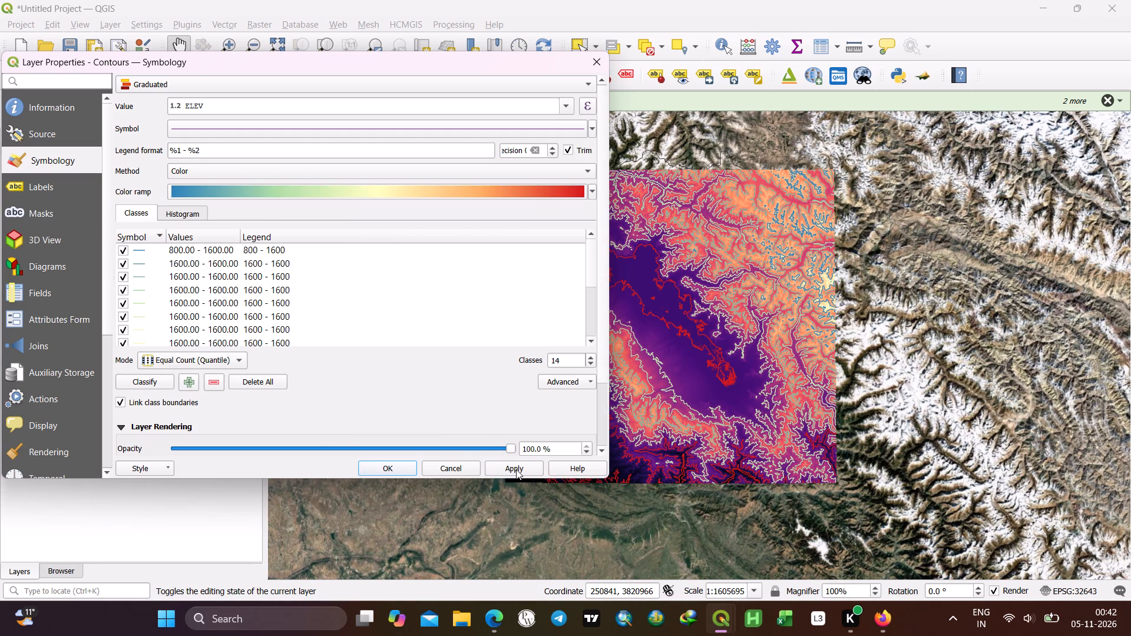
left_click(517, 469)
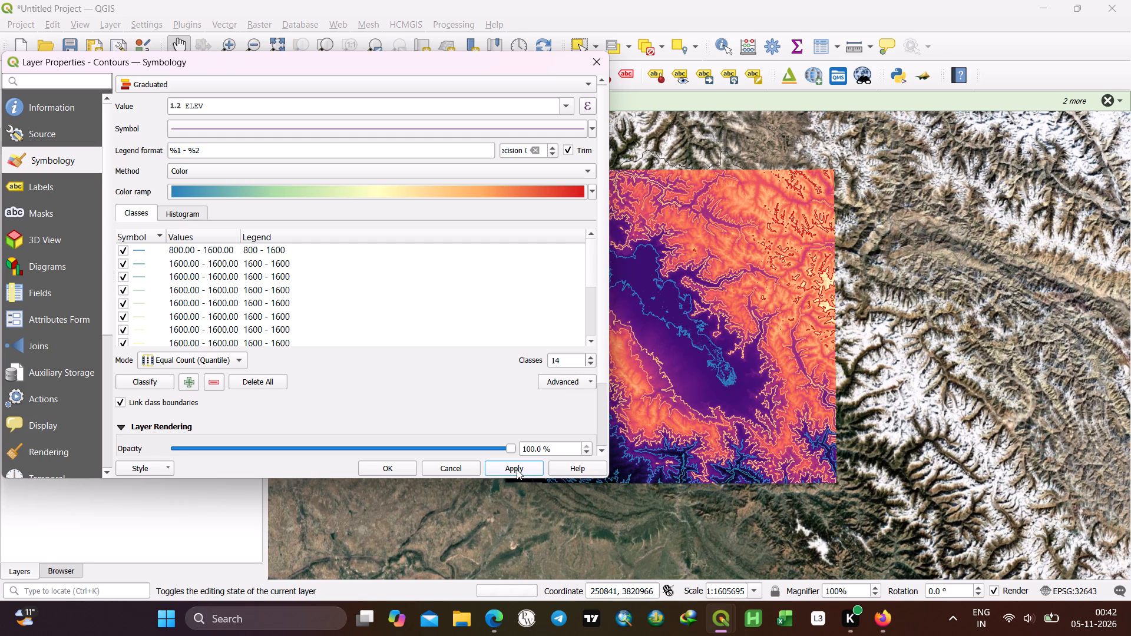
Set the contours' color ramp back to Viridis and apply it.
left_click(594, 191)
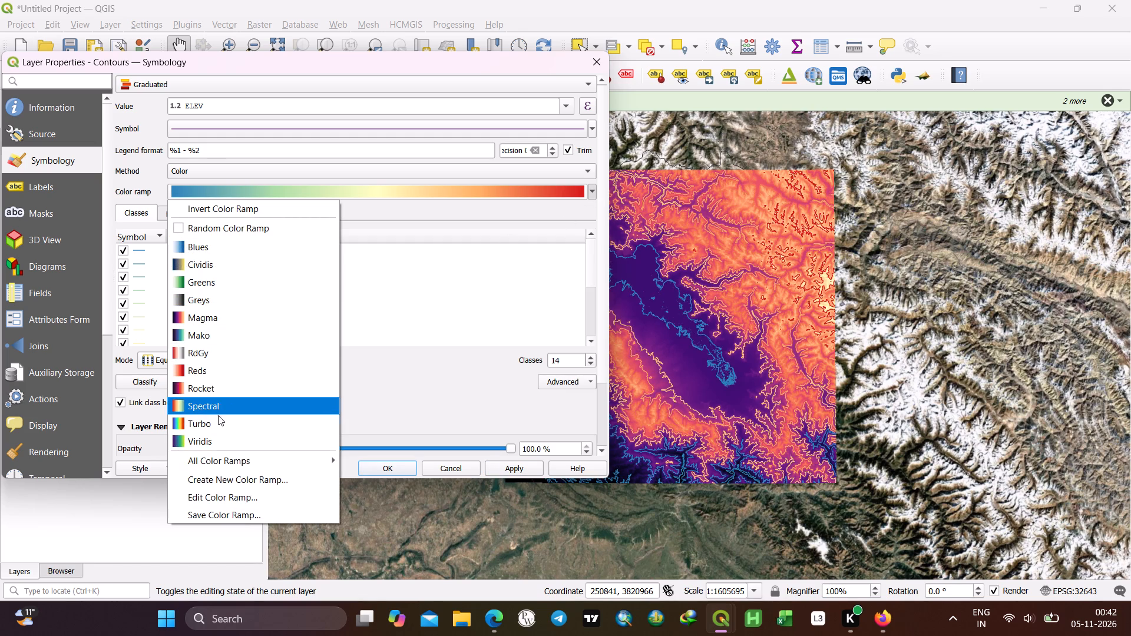
left_click(217, 438)
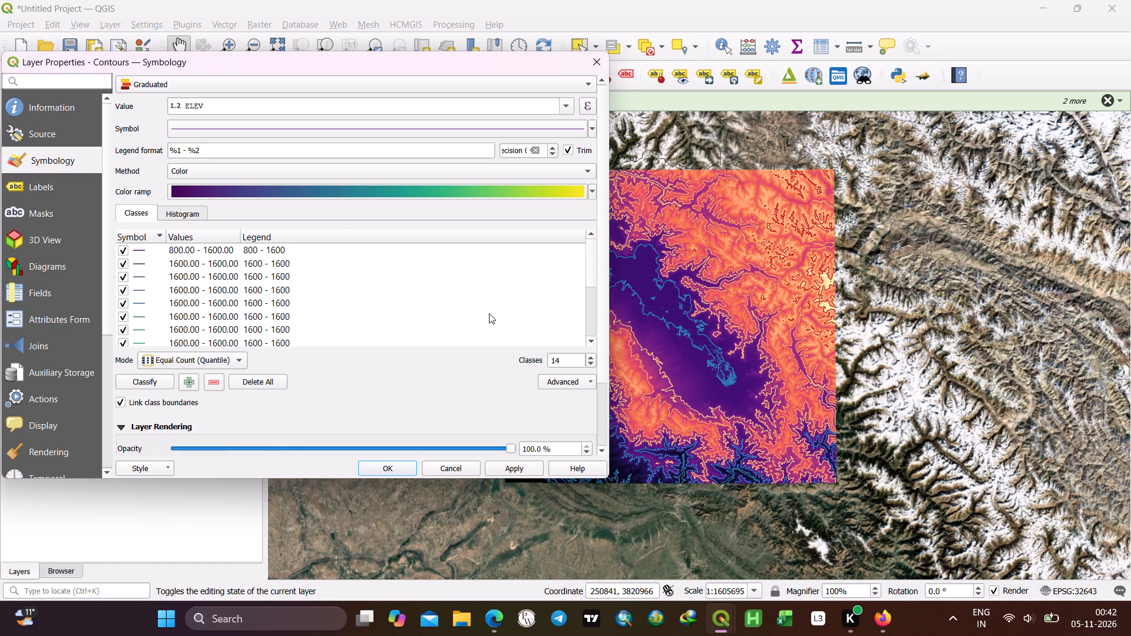
left_click(513, 468)
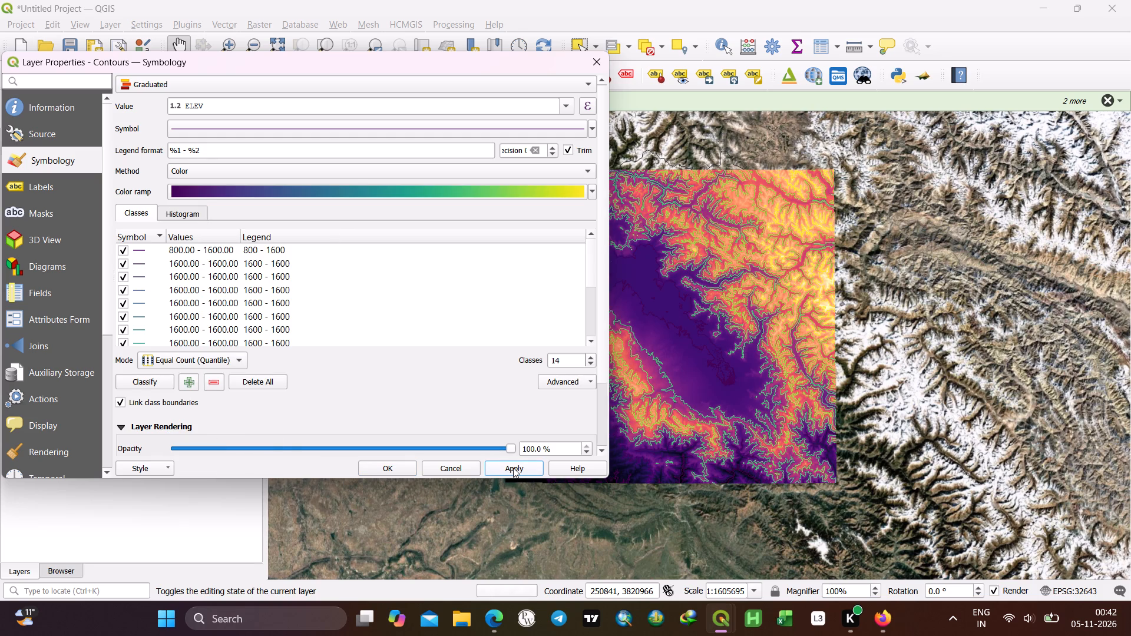
Delete the middle gradient stops of the contours' Viridis ramp, from the 66.7% stop downward.
double_click(539, 192)
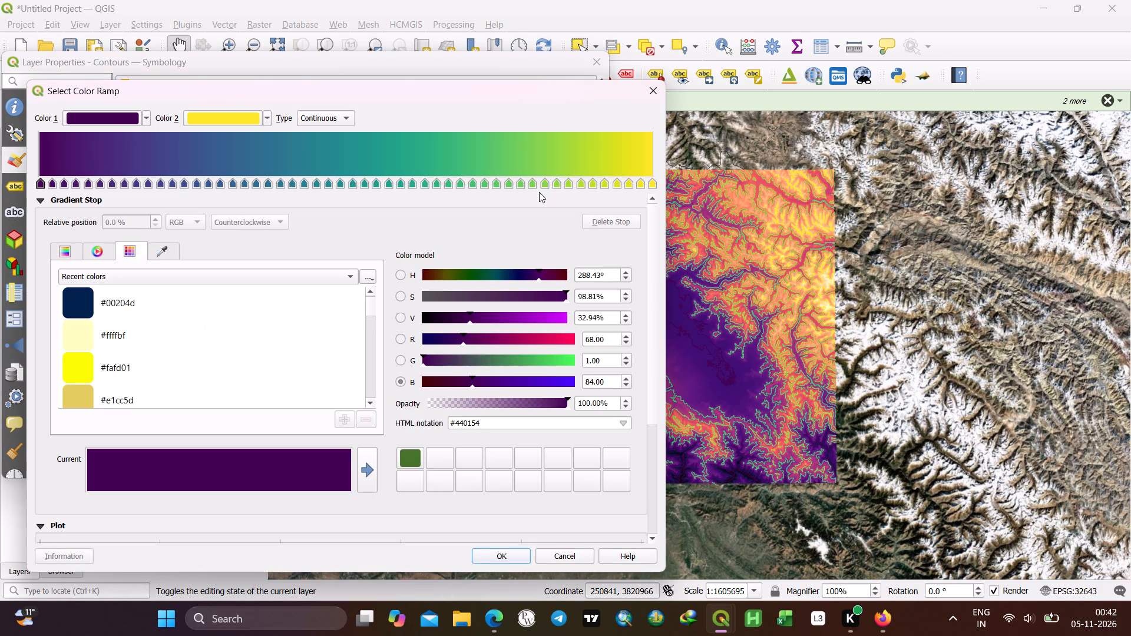
left_click(449, 185)
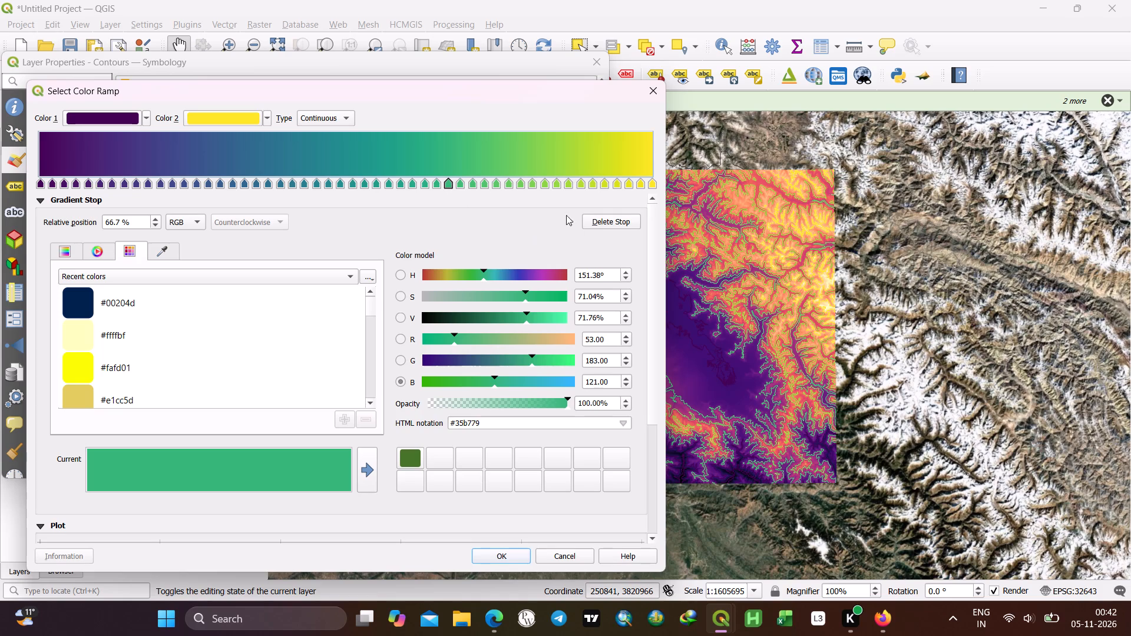
triple_click(590, 219)
triple_click(590, 219)
triple_click(590, 219)
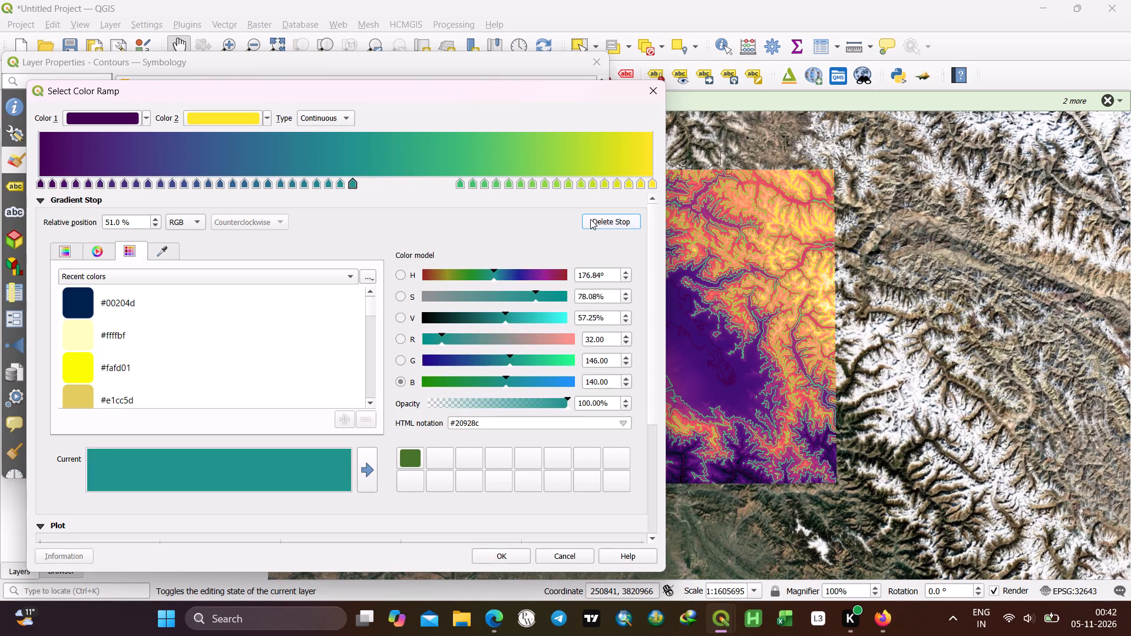
triple_click(590, 219)
left_click(590, 219)
Move two green stops into the ramp's gap, the second to 57.9% and coloured #ffffbf, and apply the edited ramp to the contours.
left_click_drag(459, 184, 418, 181)
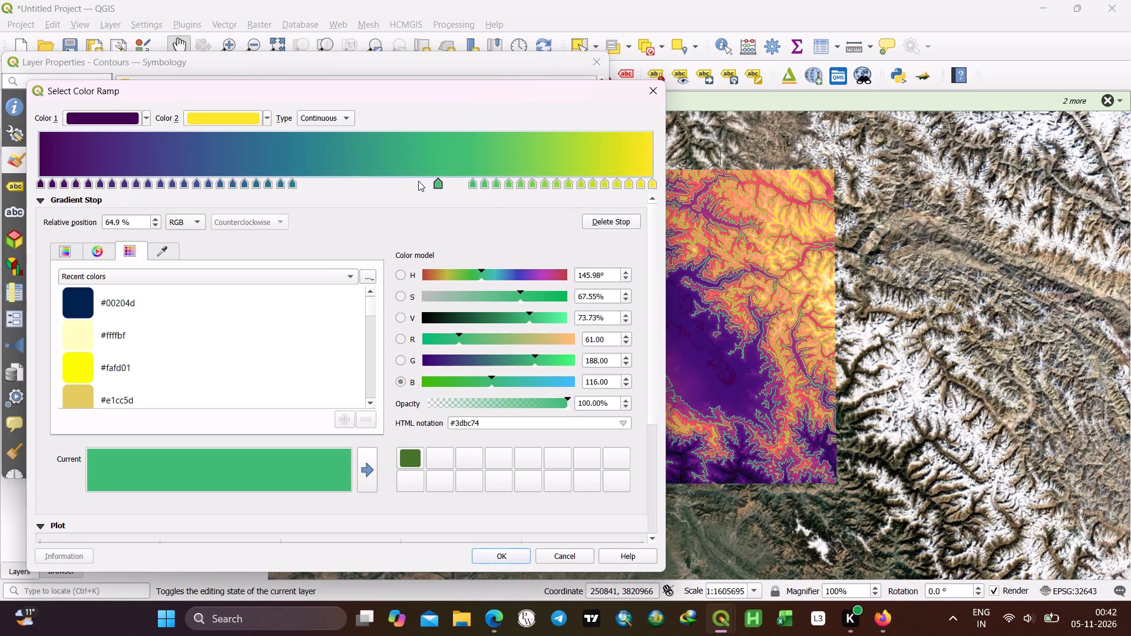
left_click_drag(418, 181, 381, 176)
left_click_drag(474, 183, 396, 177)
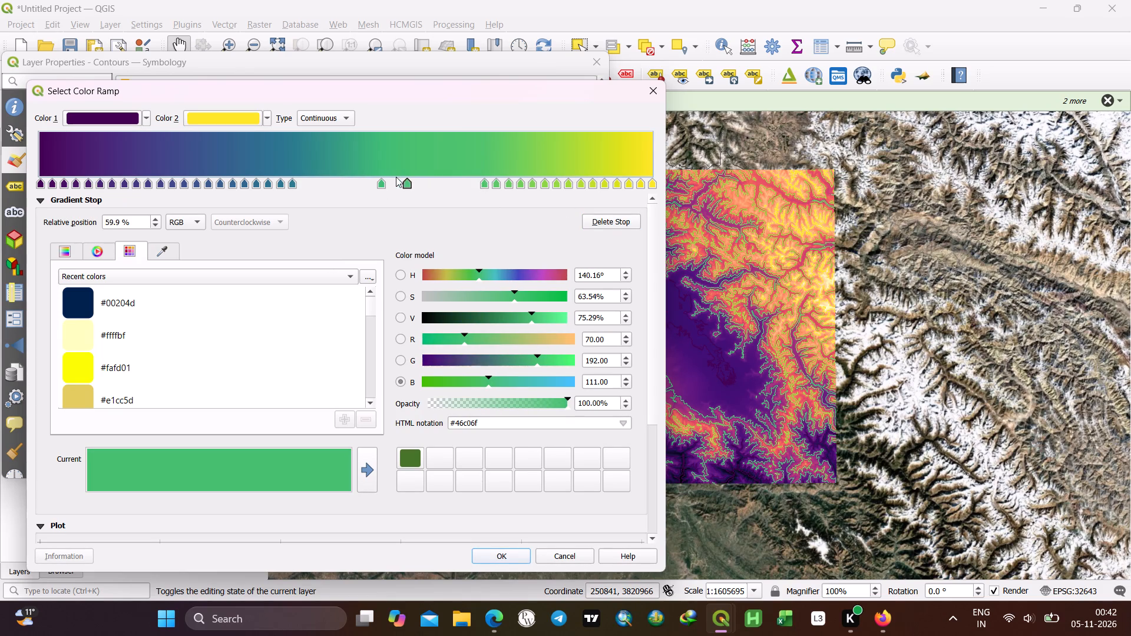
left_click_drag(396, 177, 395, 177)
left_click(89, 327)
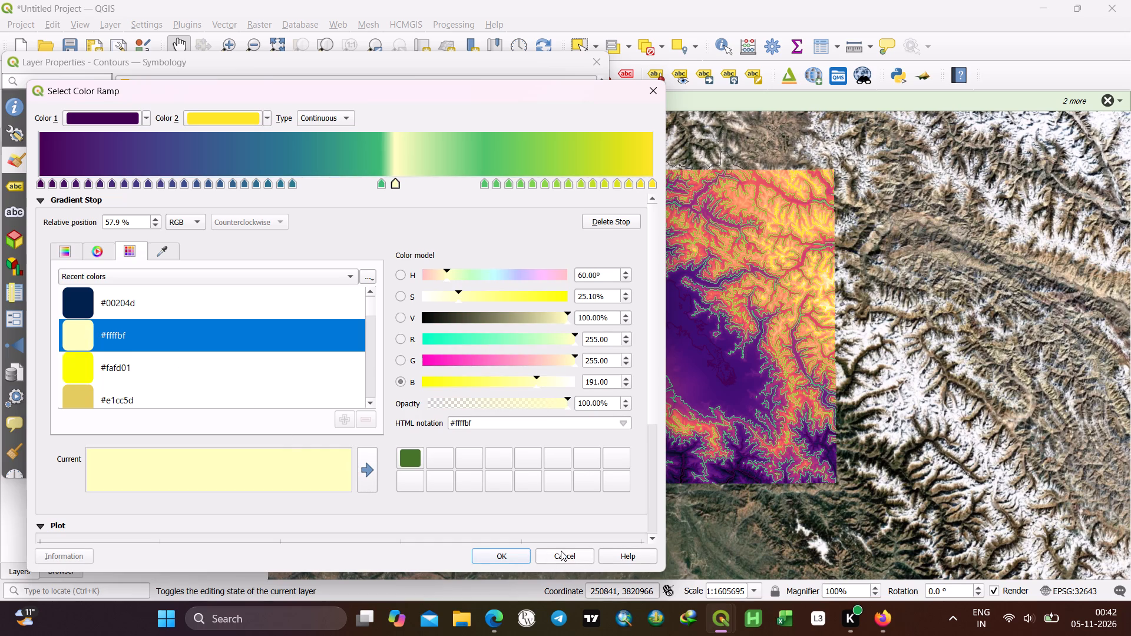
left_click(504, 556)
left_click(517, 473)
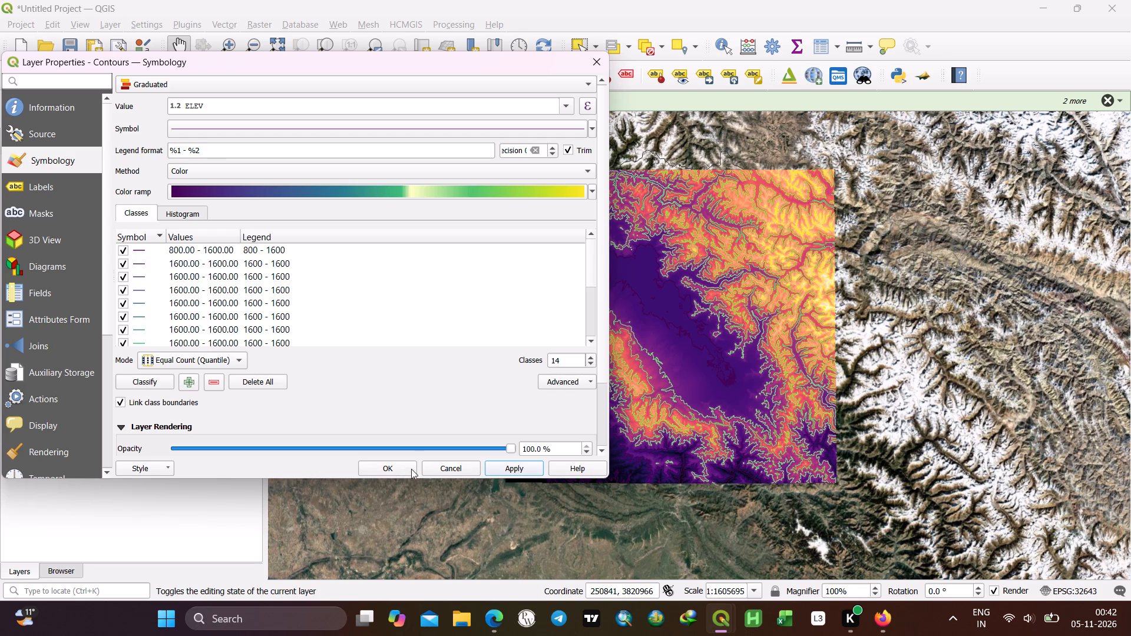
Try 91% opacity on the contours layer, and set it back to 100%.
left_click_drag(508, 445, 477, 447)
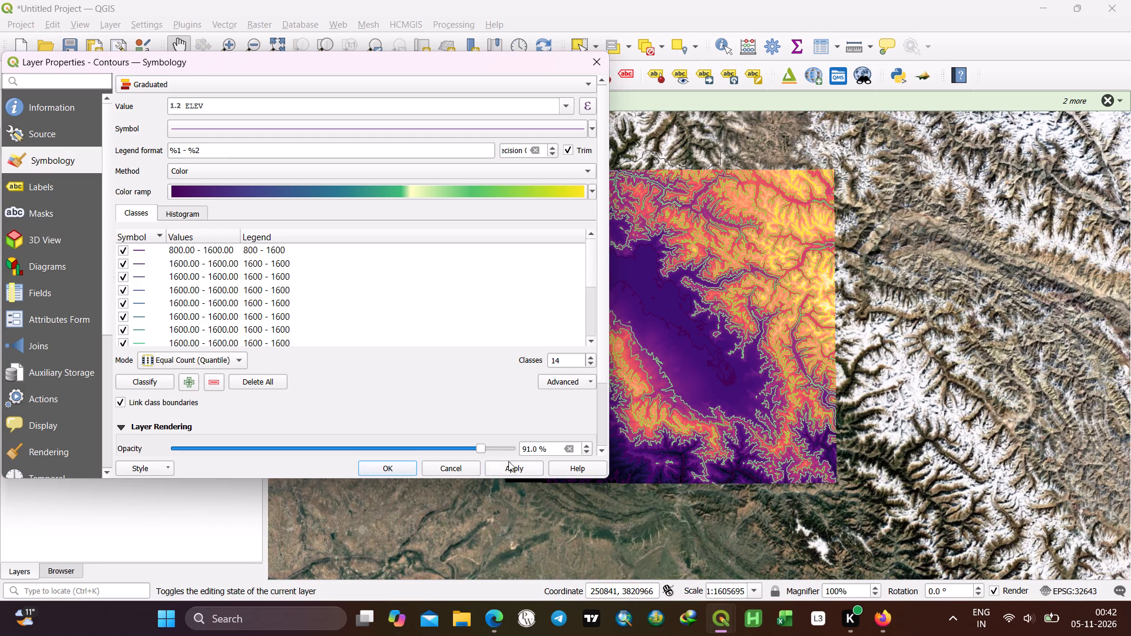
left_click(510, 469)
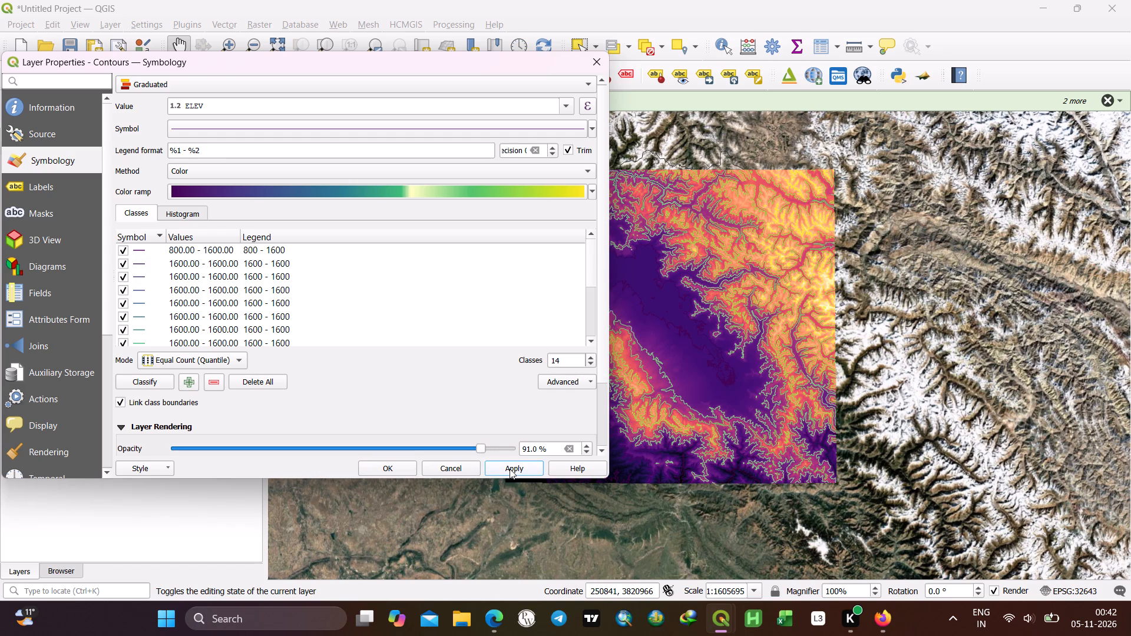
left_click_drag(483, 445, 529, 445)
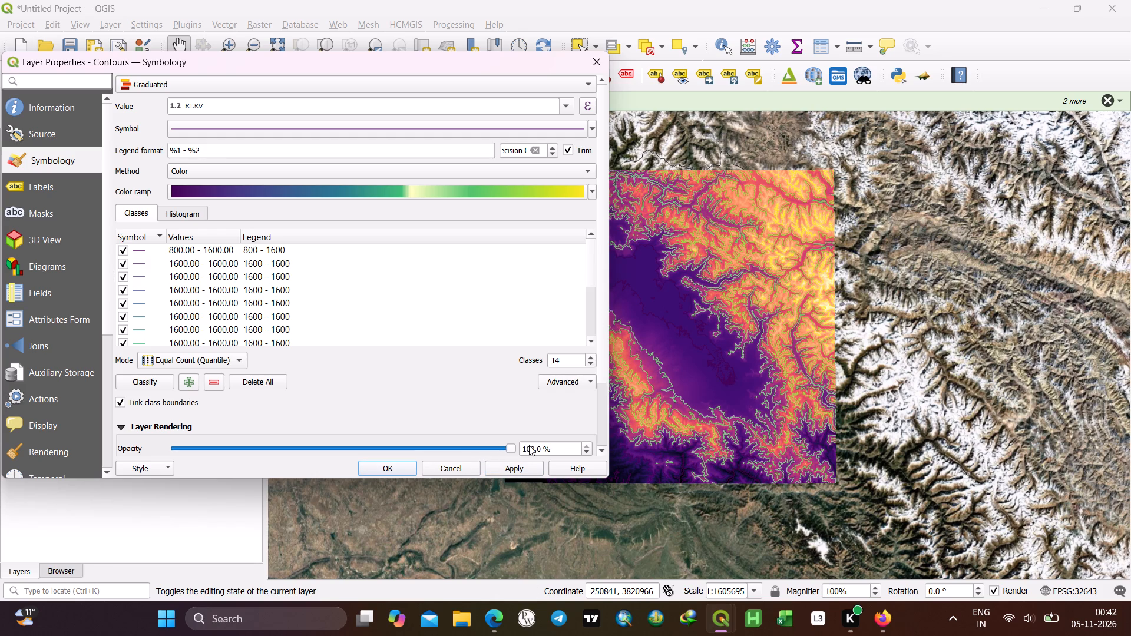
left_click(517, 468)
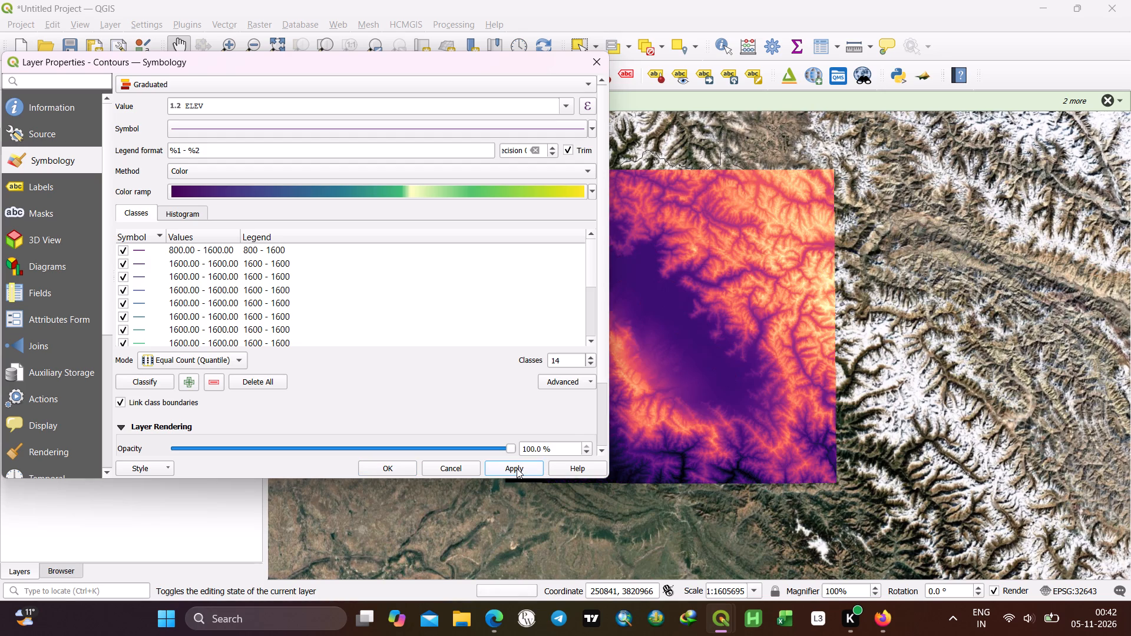
Enable draw effects on the contours layer with a Drop Shadow added, apply them and close the layer properties.
scroll(295, 374, "down", 2)
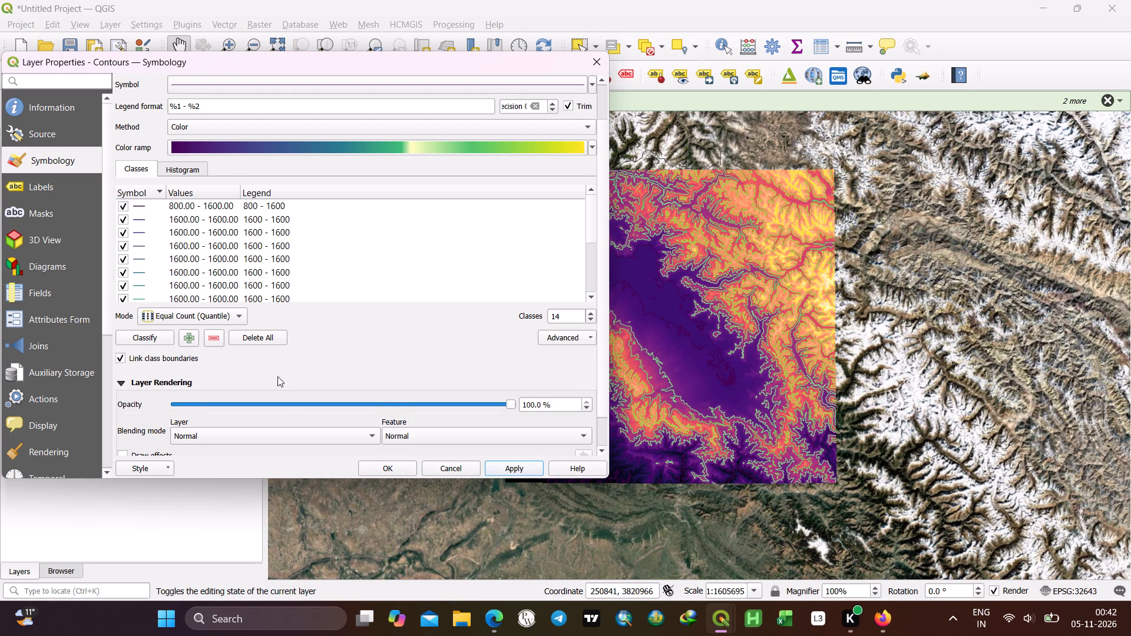
scroll(284, 379, "down", 3)
left_click(121, 419)
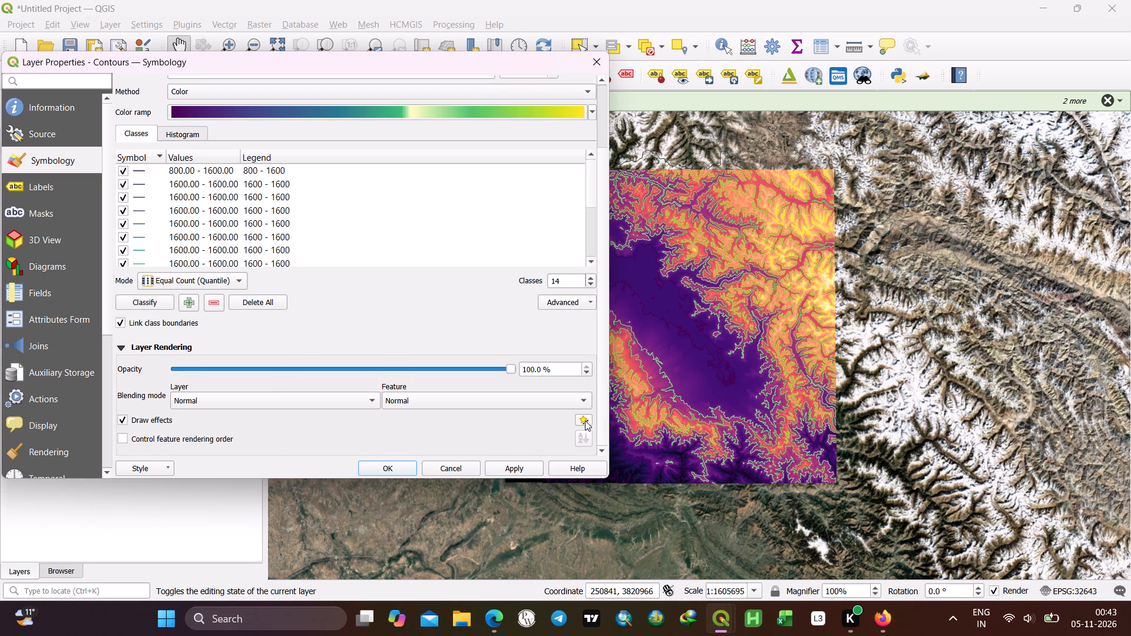
left_click(585, 419)
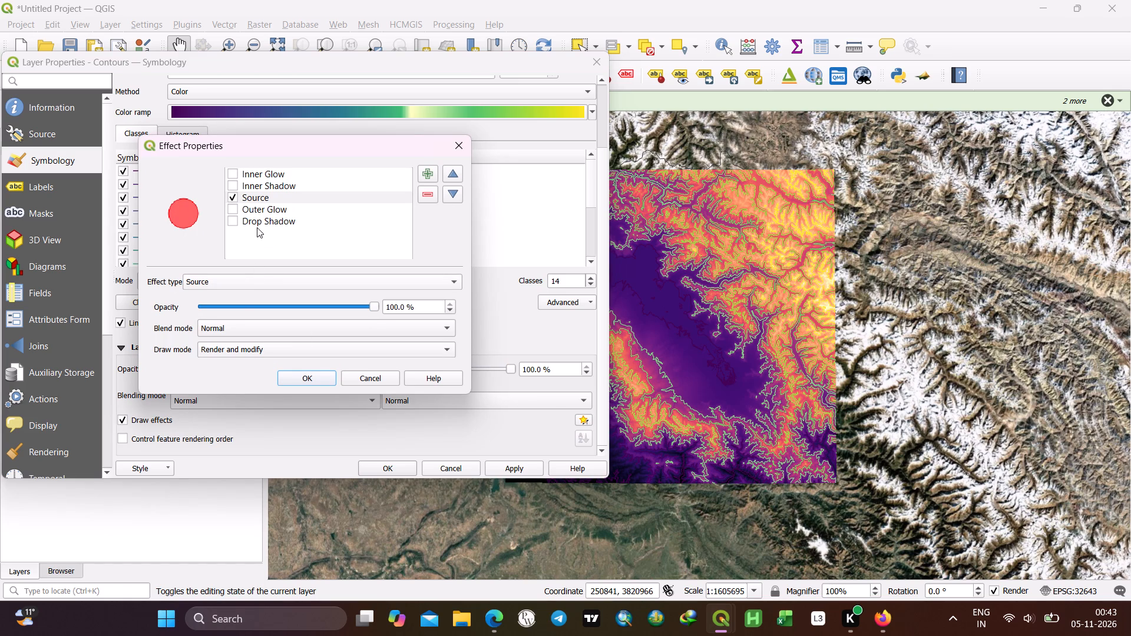
left_click(238, 219)
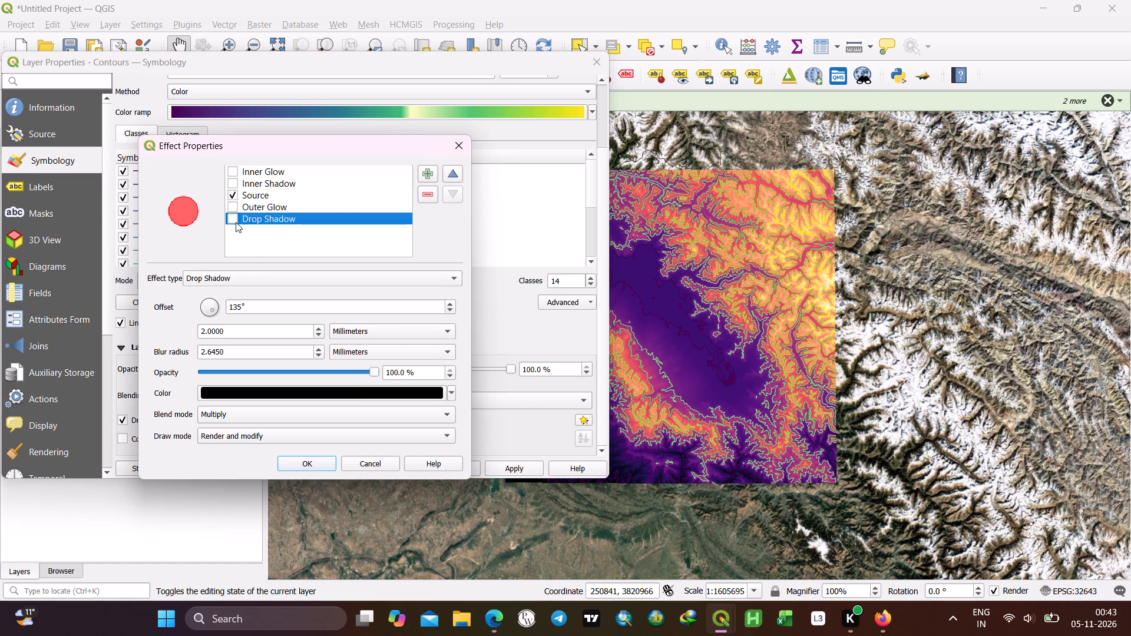
left_click(233, 219)
left_click(307, 455)
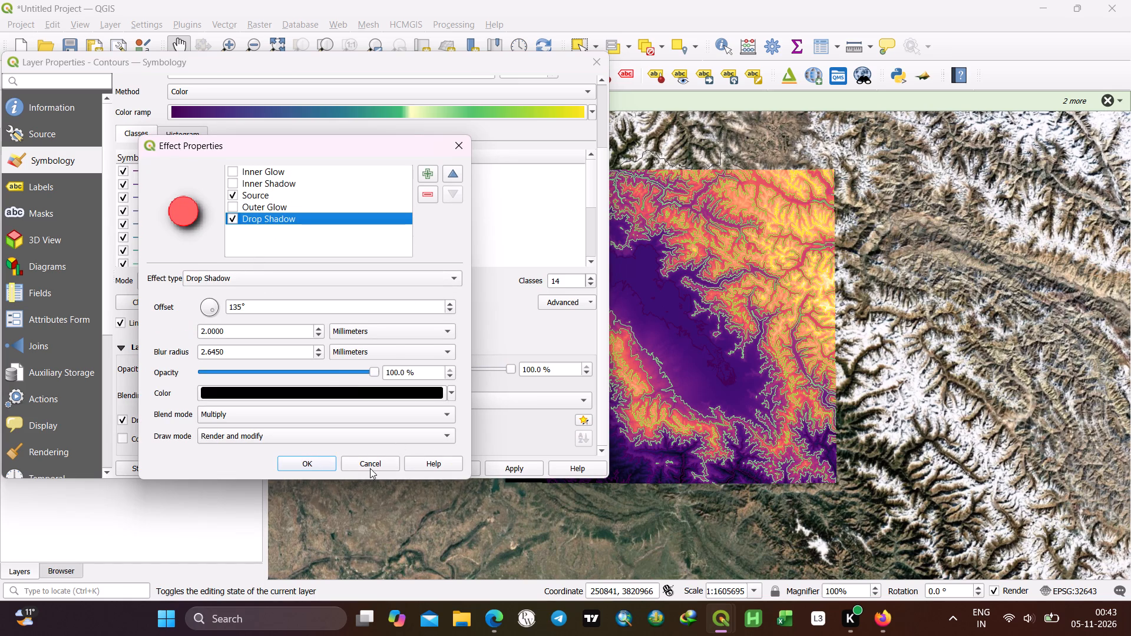
left_click(303, 463)
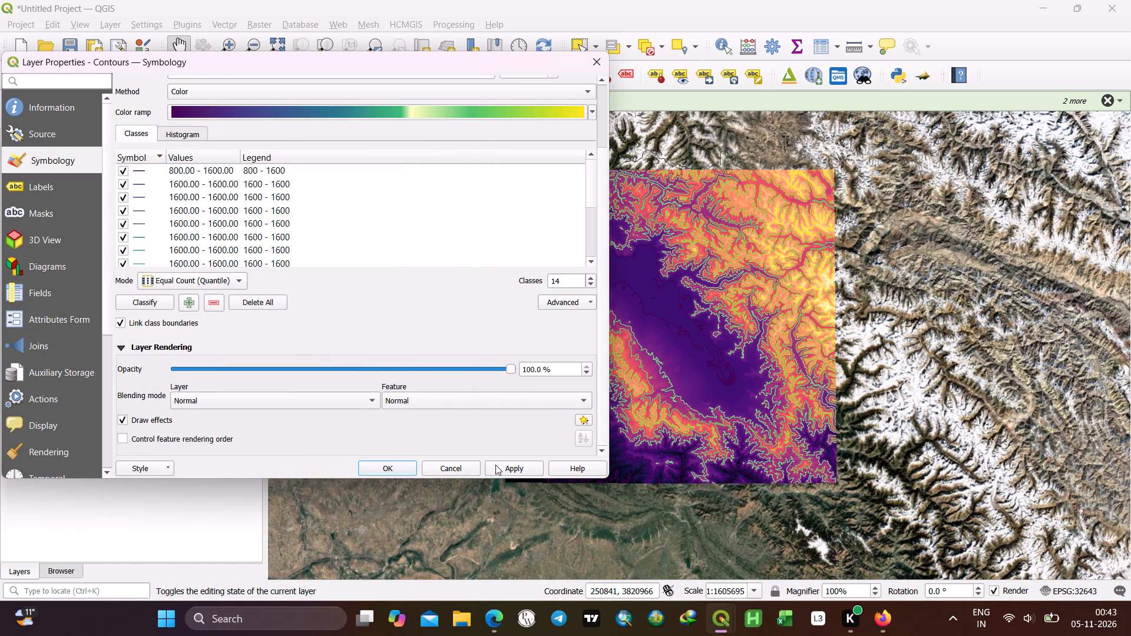
left_click(516, 471)
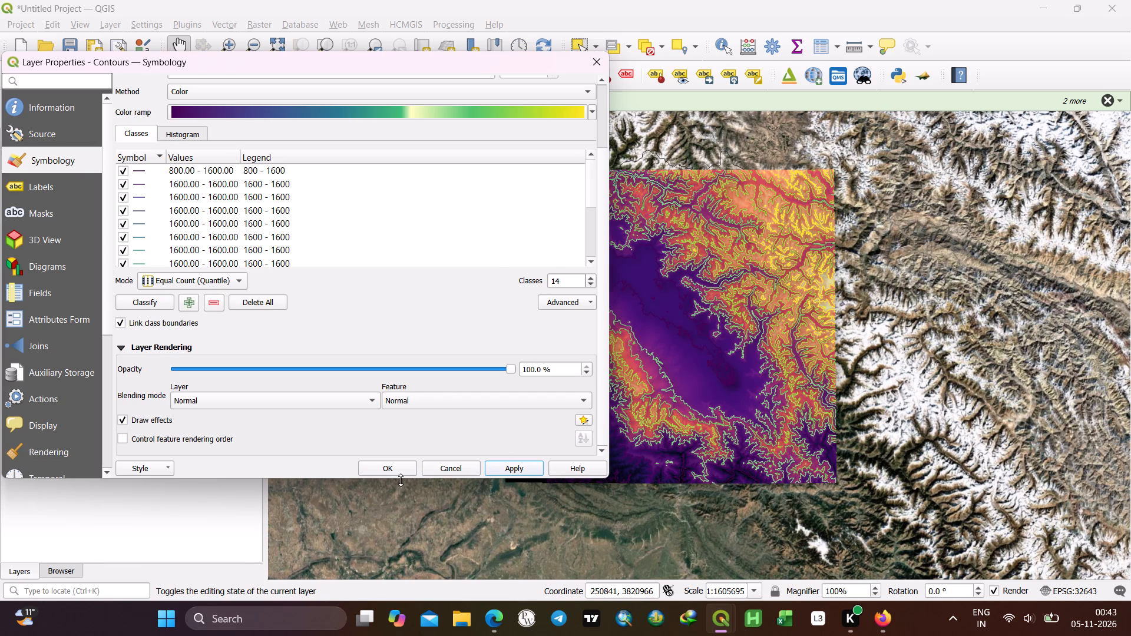
left_click(393, 467)
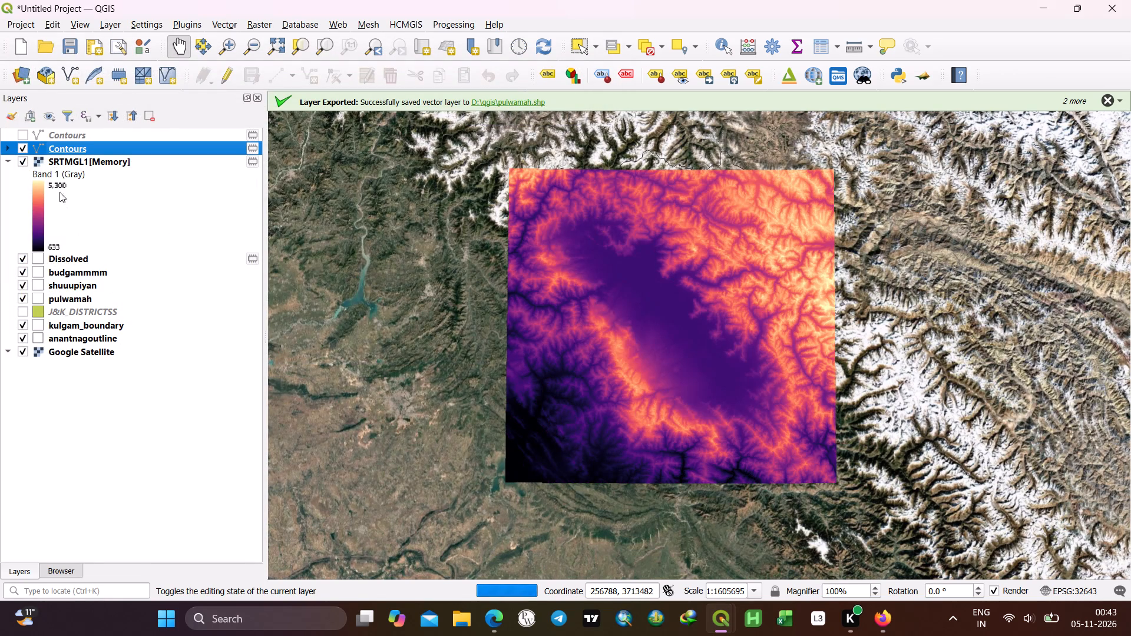
Set the opacity of the first colour in the SRTMGL1 raster's color ramp to 94%, apply it and close the layer properties.
right_click(69, 158)
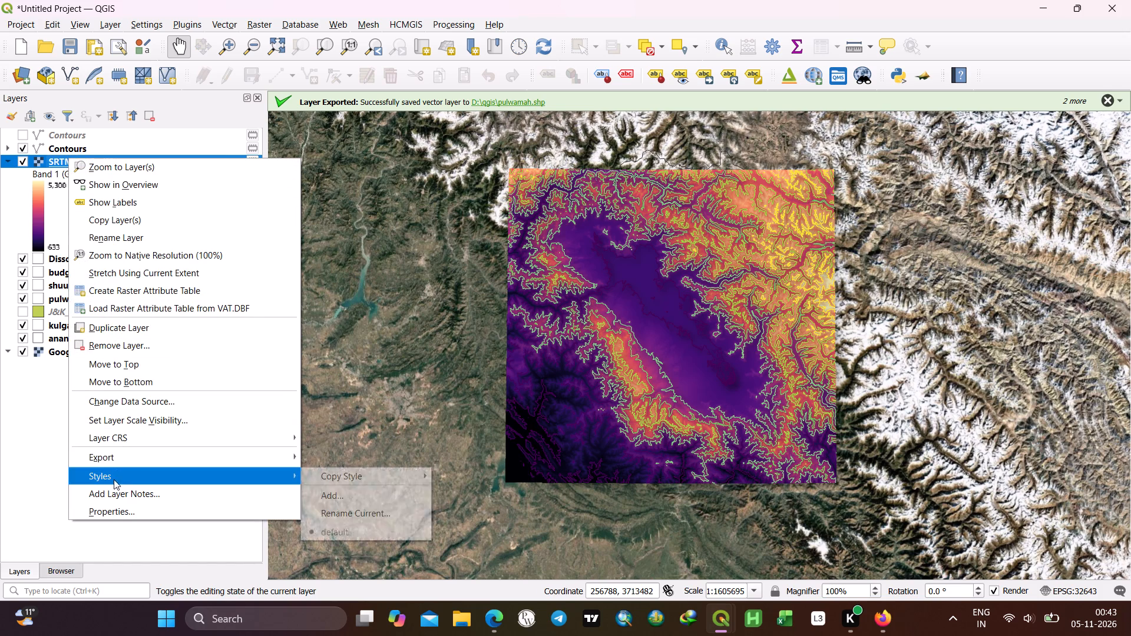
left_click(118, 511)
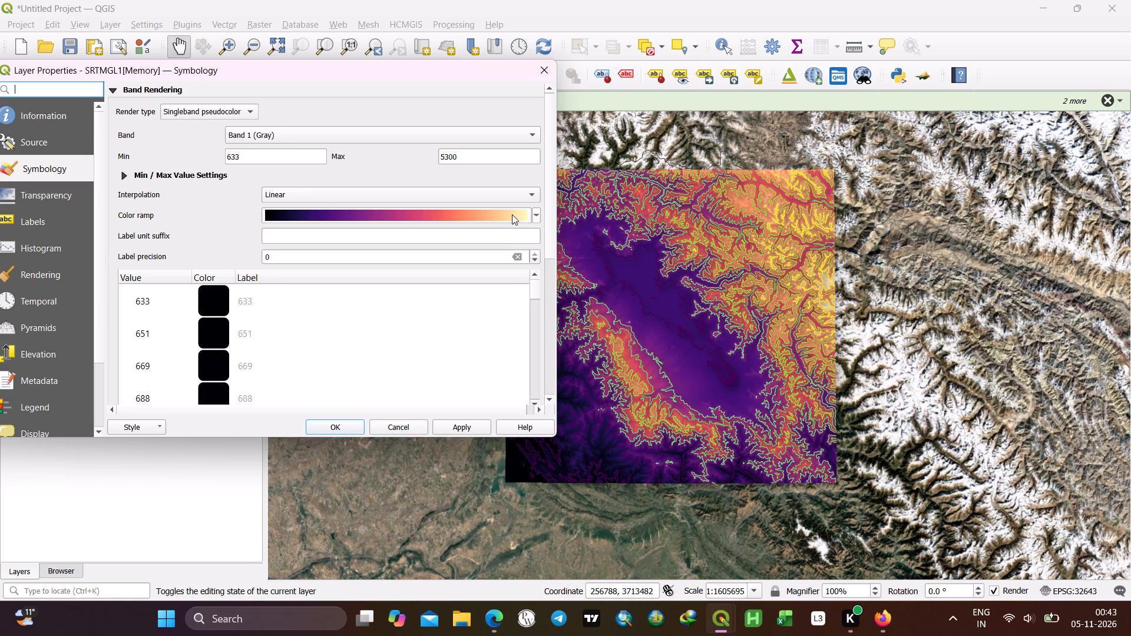
left_click(492, 211)
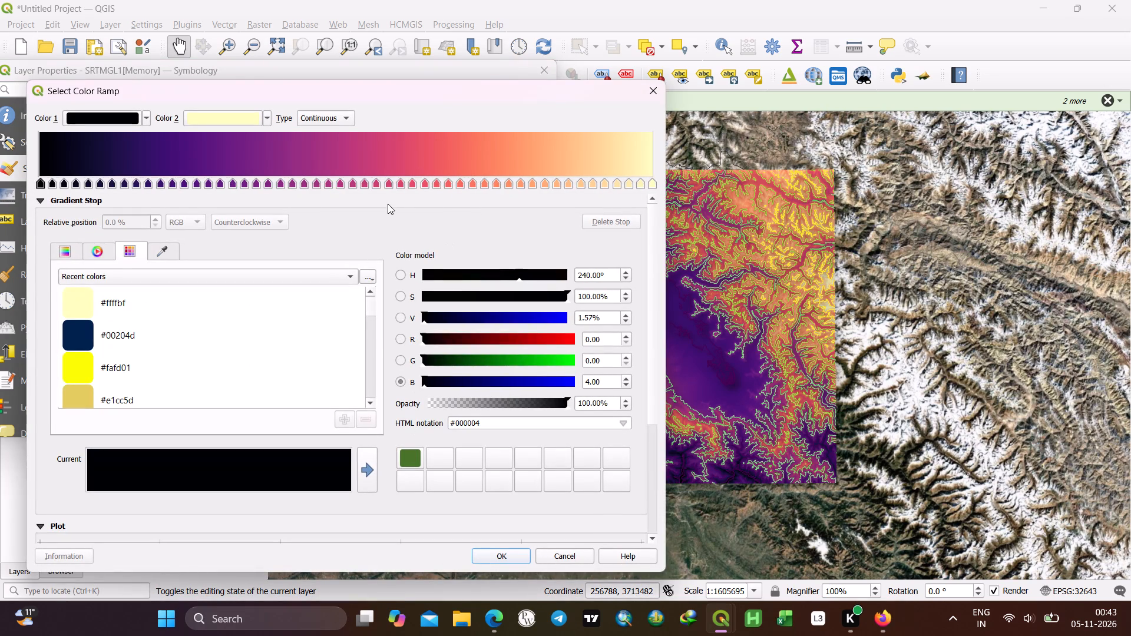
left_click_drag(396, 90, 396, 52)
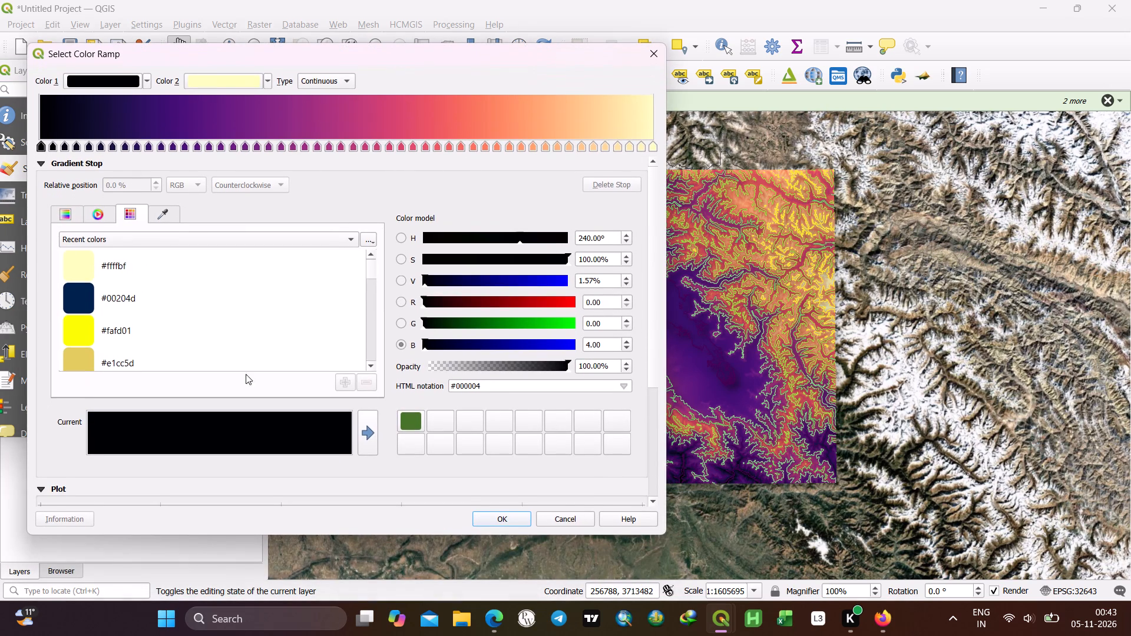
scroll(237, 476, "down", 9)
scroll(239, 475, "up", 3)
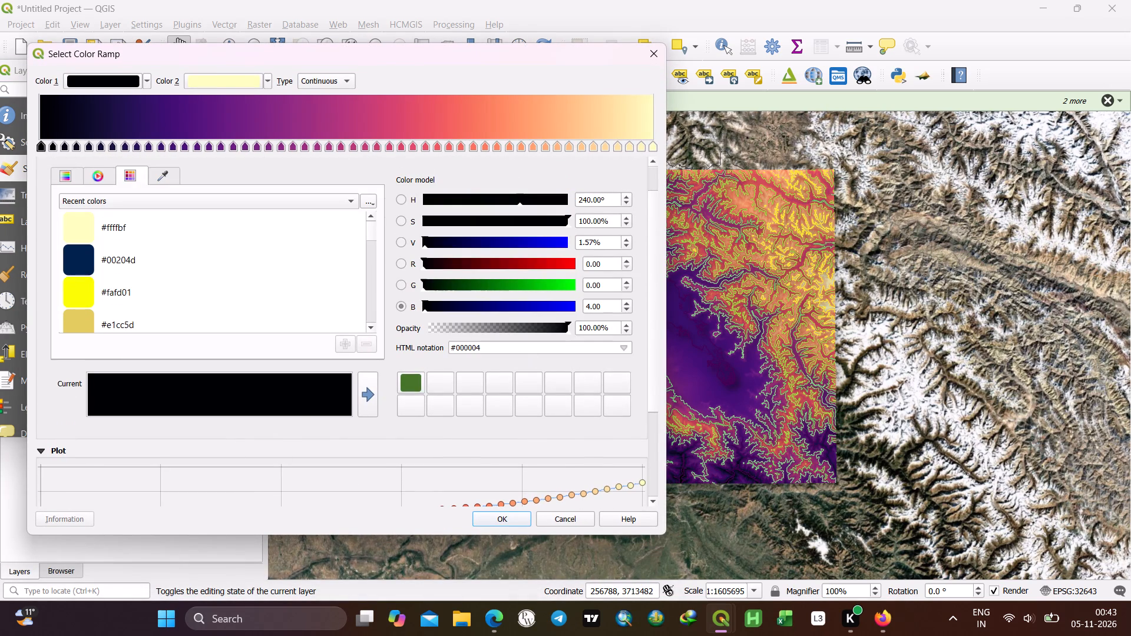
left_click(625, 330)
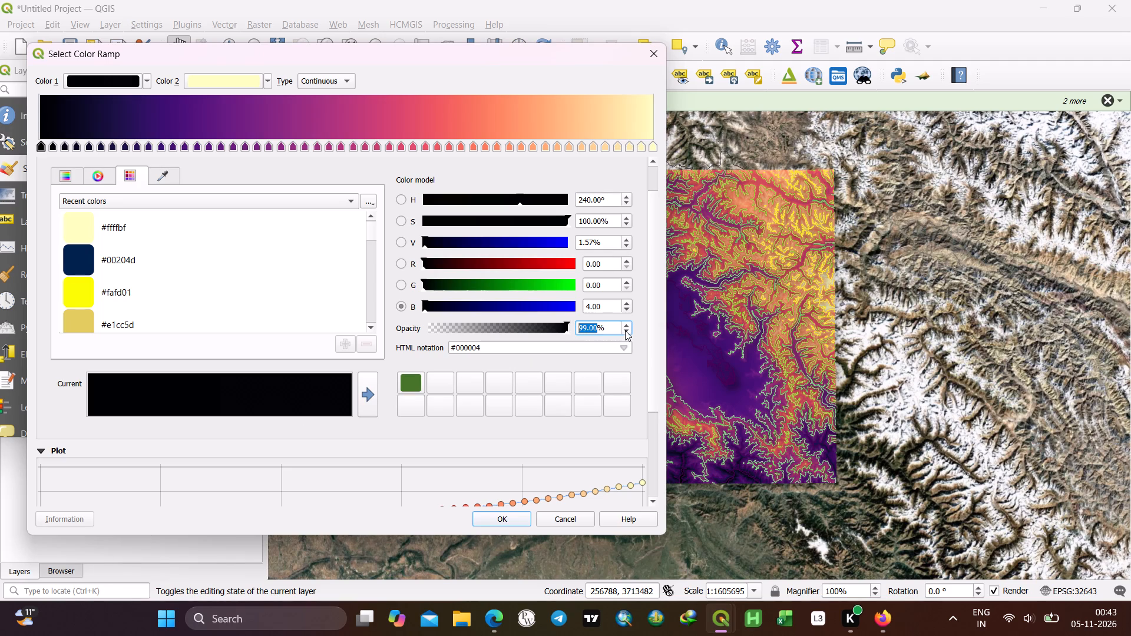
triple_click(625, 330)
double_click(625, 330)
left_click(508, 518)
left_click(465, 427)
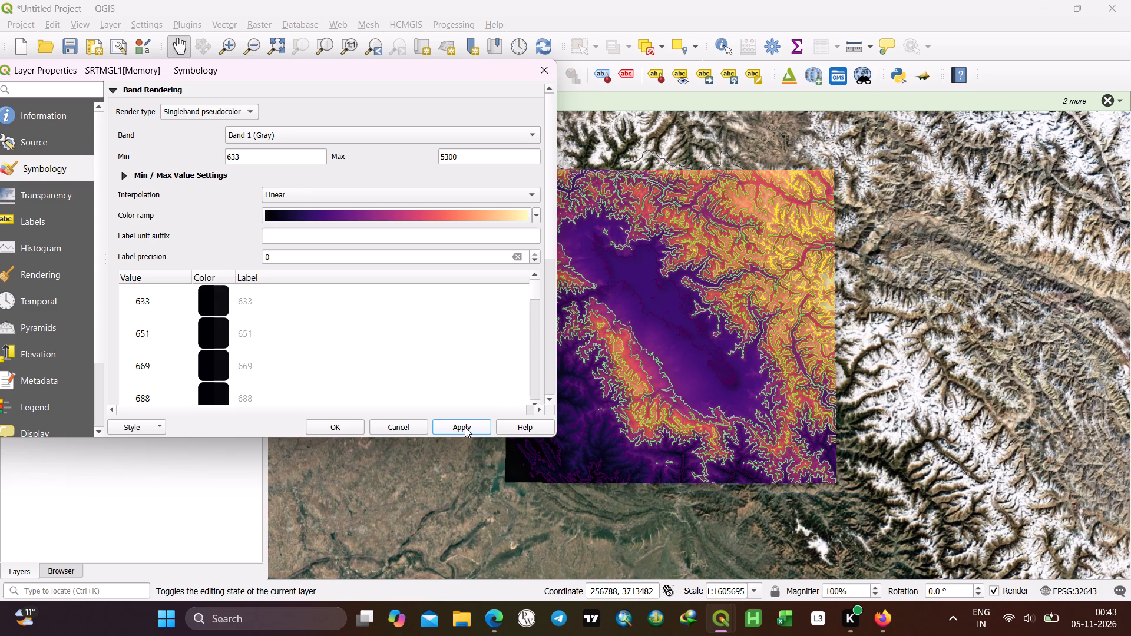
left_click(339, 423)
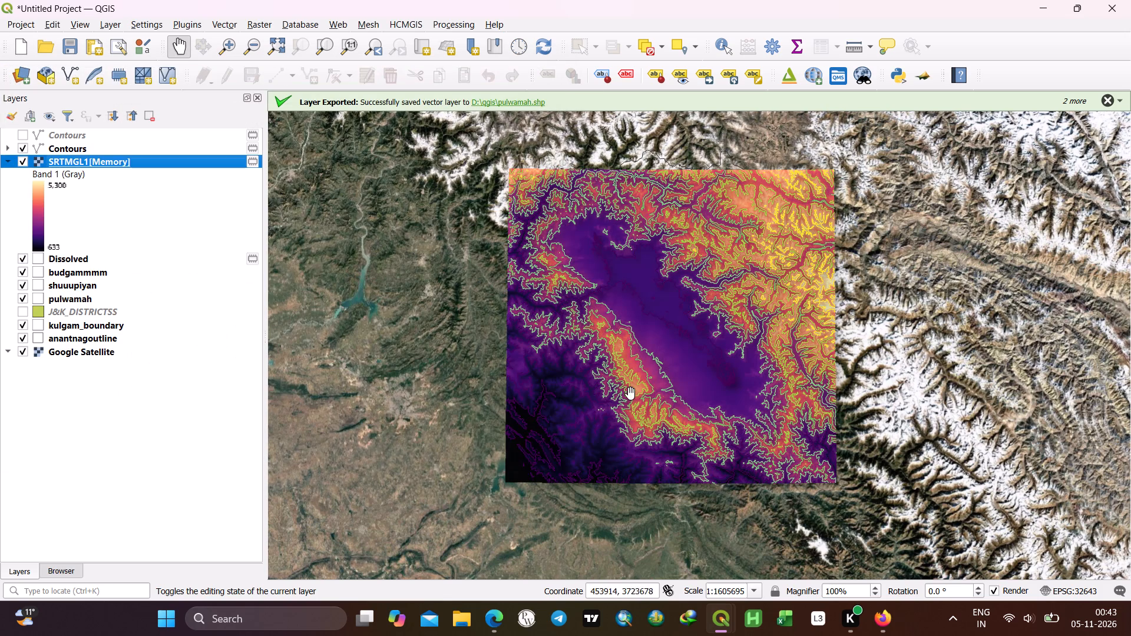
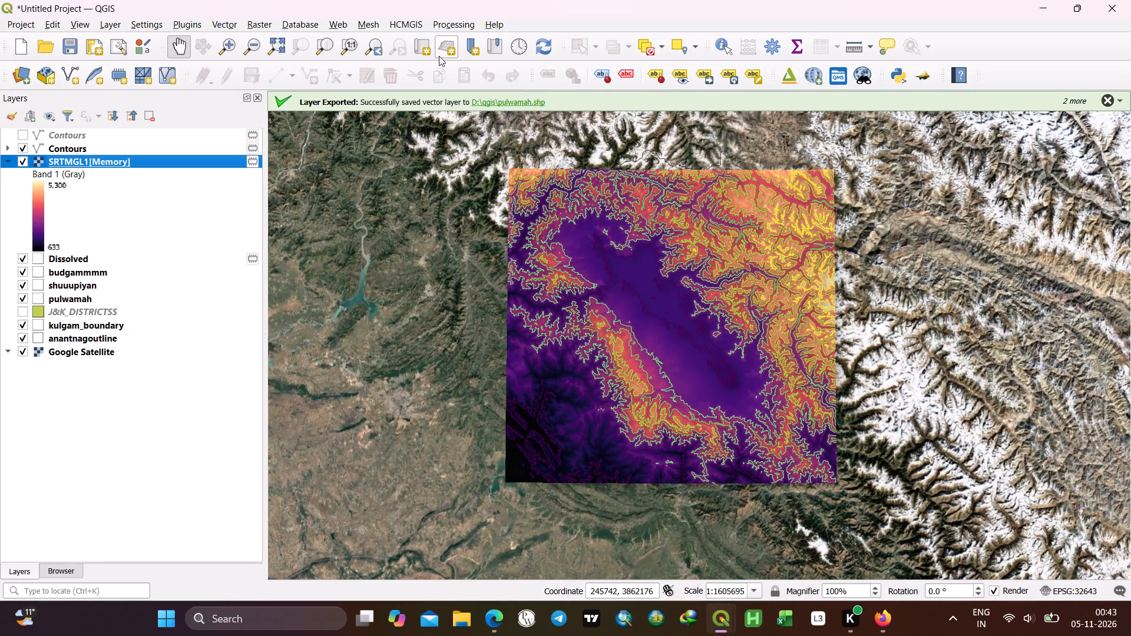
Open a new 3D map view of the project.
left_click(444, 55)
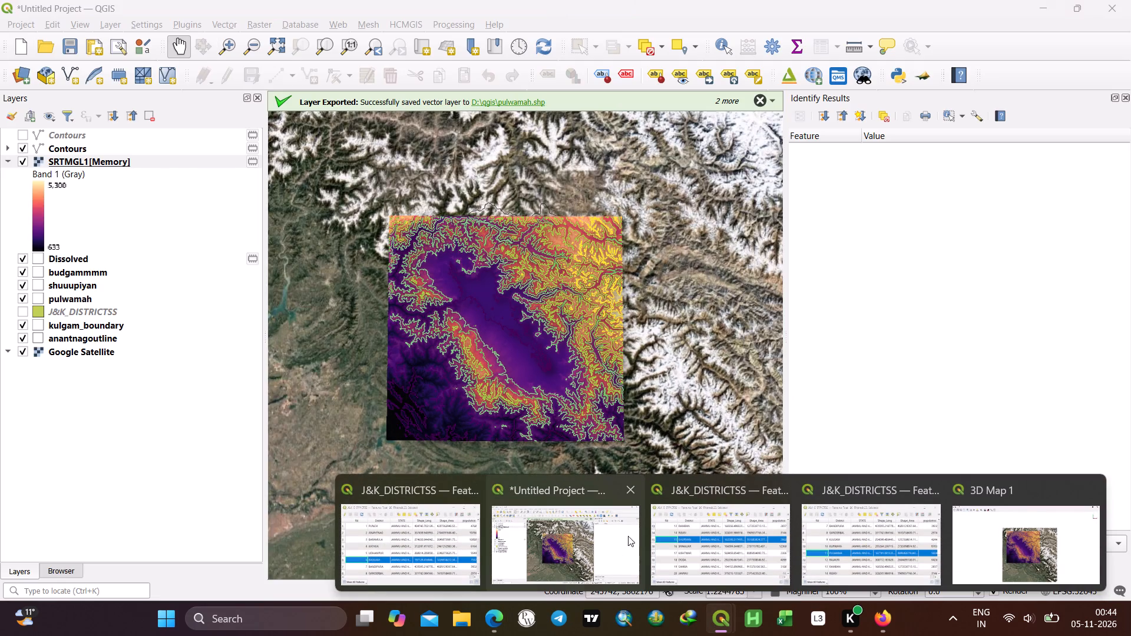
Close two of the open J&K_DISTRICTSS attribute table windows.
left_click(780, 492)
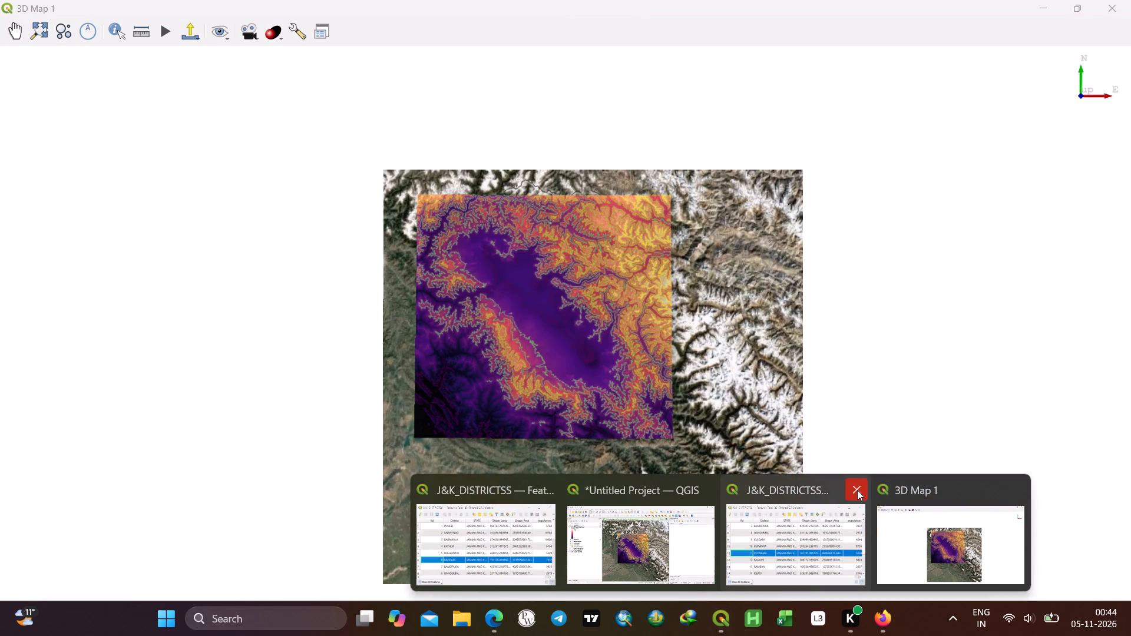
left_click(857, 490)
Hide the Google Satellite and Dissolved layers in the main project window.
left_click(732, 542)
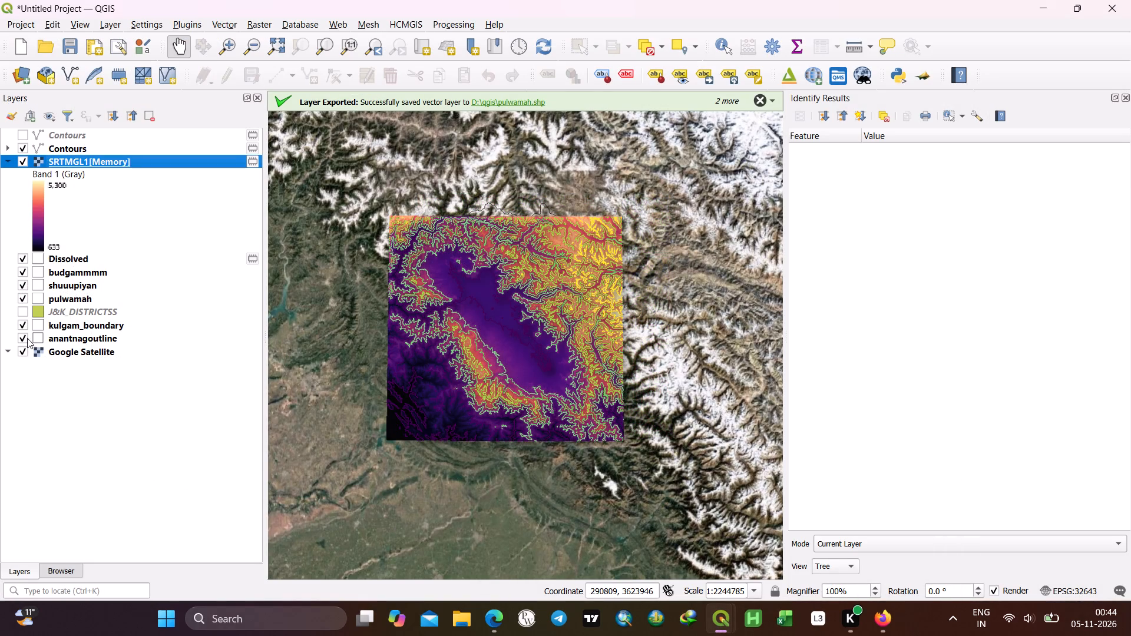
left_click(19, 350)
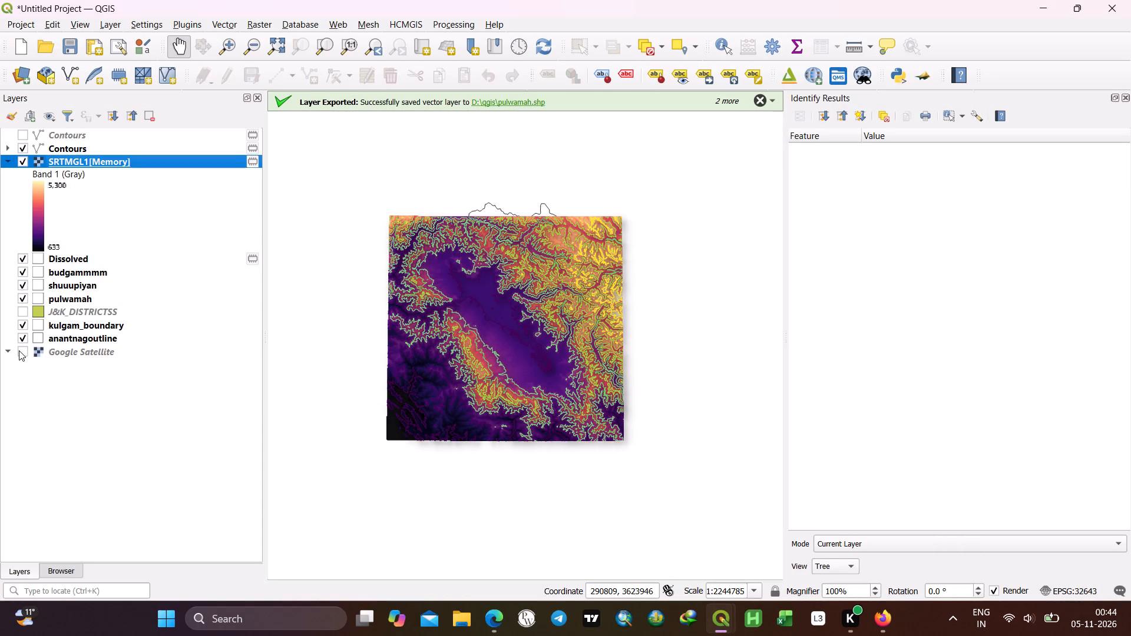
left_click(20, 257)
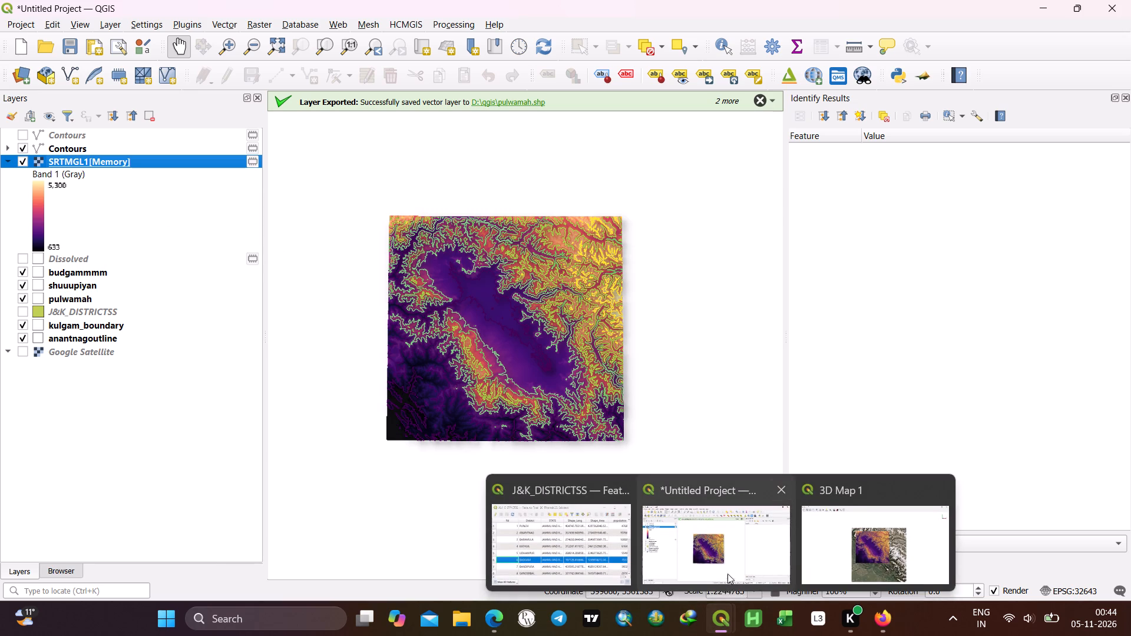
Return to the 3D map, frame the elevation model closely and open the terrain settings of its 3D configuration.
left_click(861, 554)
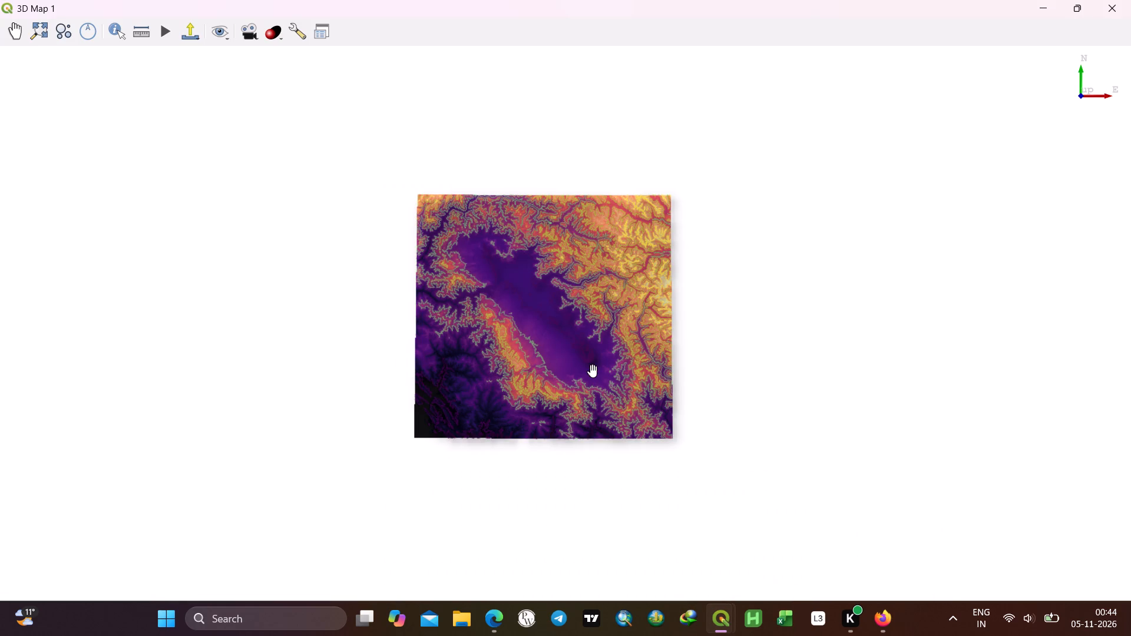
scroll(544, 349, "down", 1)
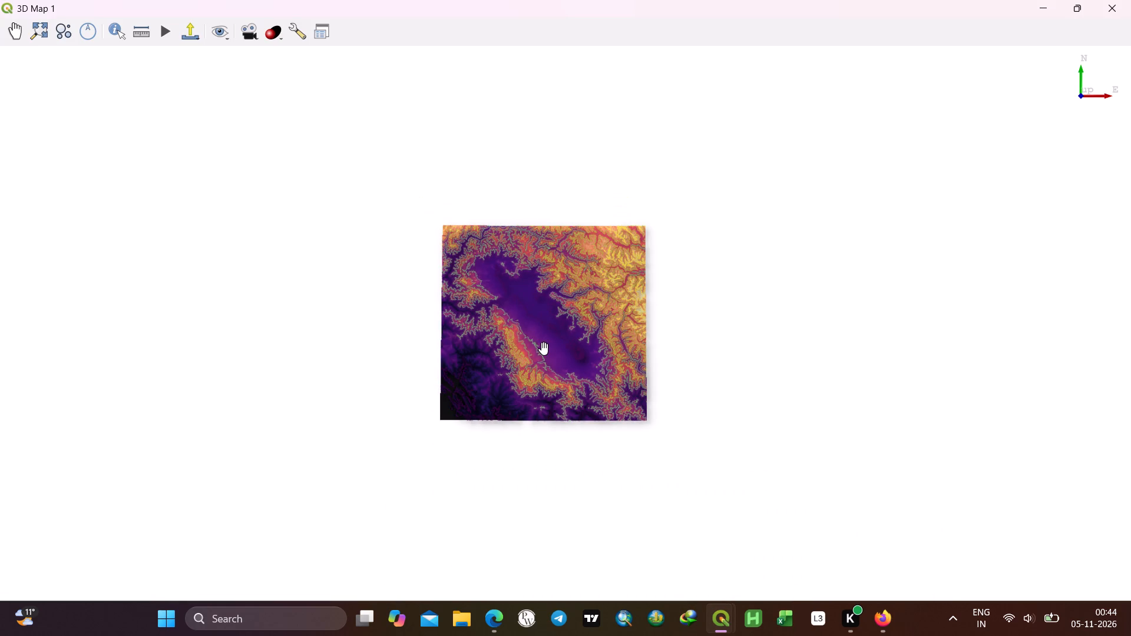
scroll(544, 349, "up", 4)
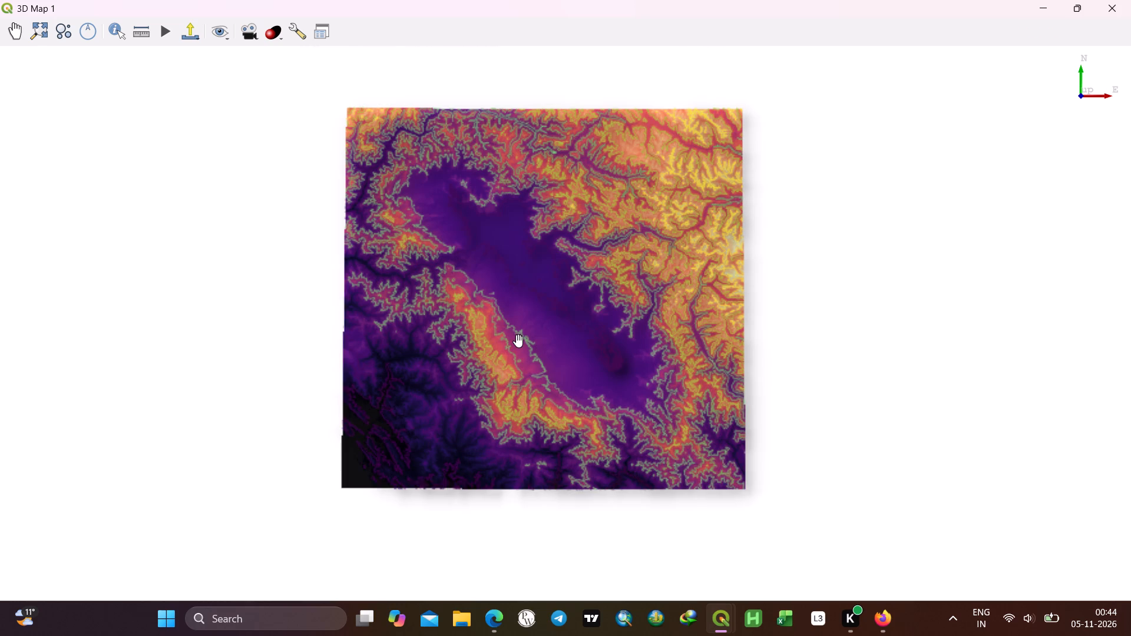
left_click_drag(567, 319, 583, 388)
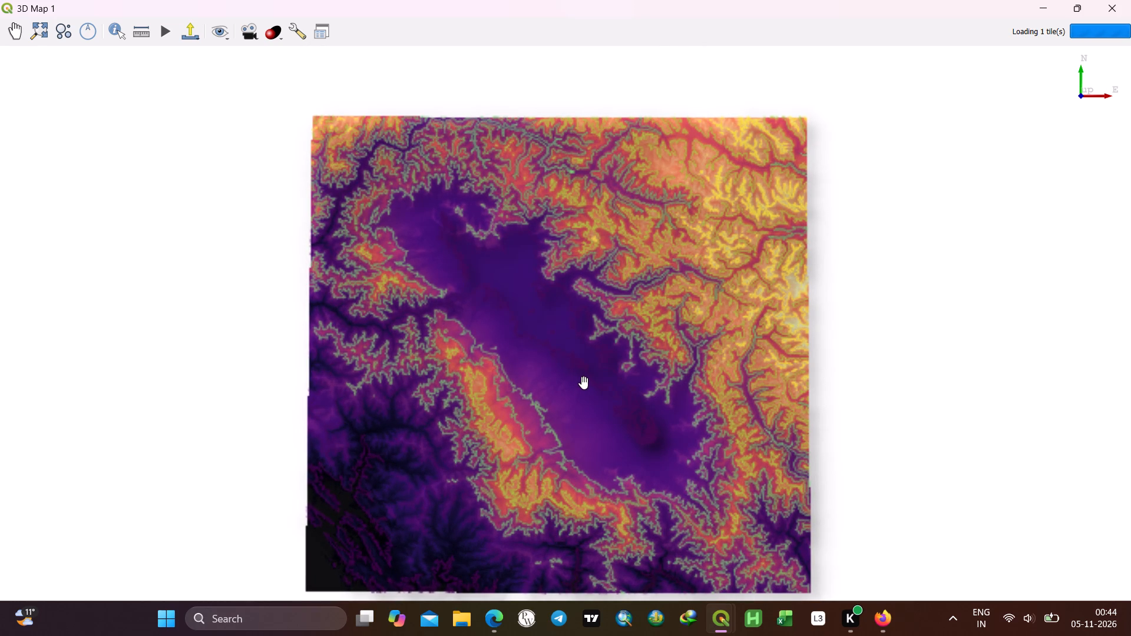
left_click_drag(583, 376, 584, 350)
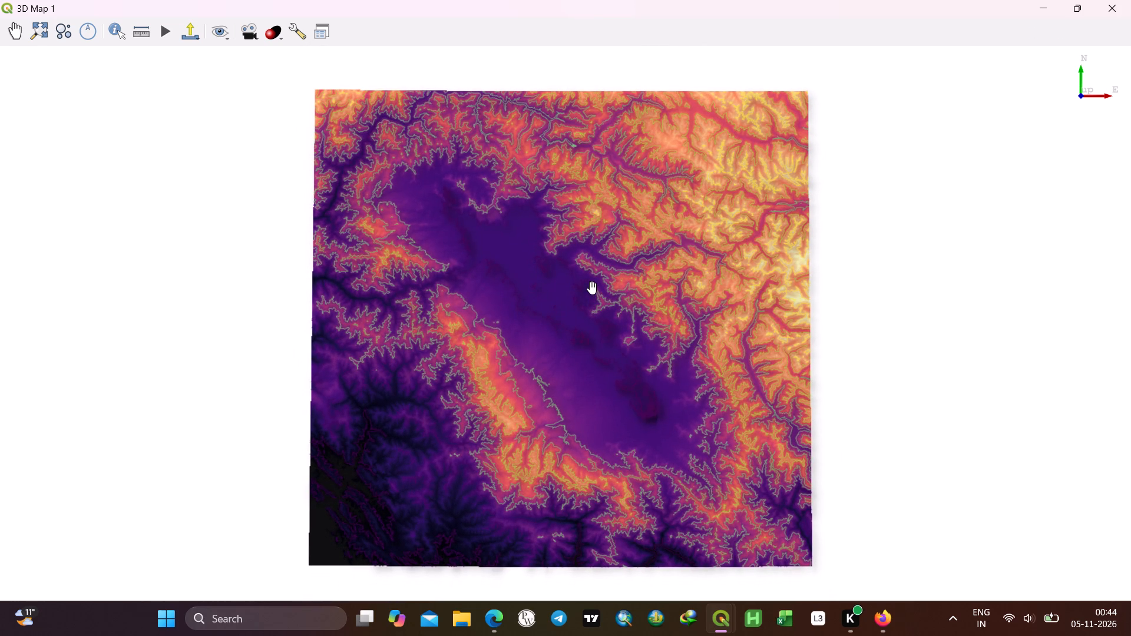
left_click(289, 34)
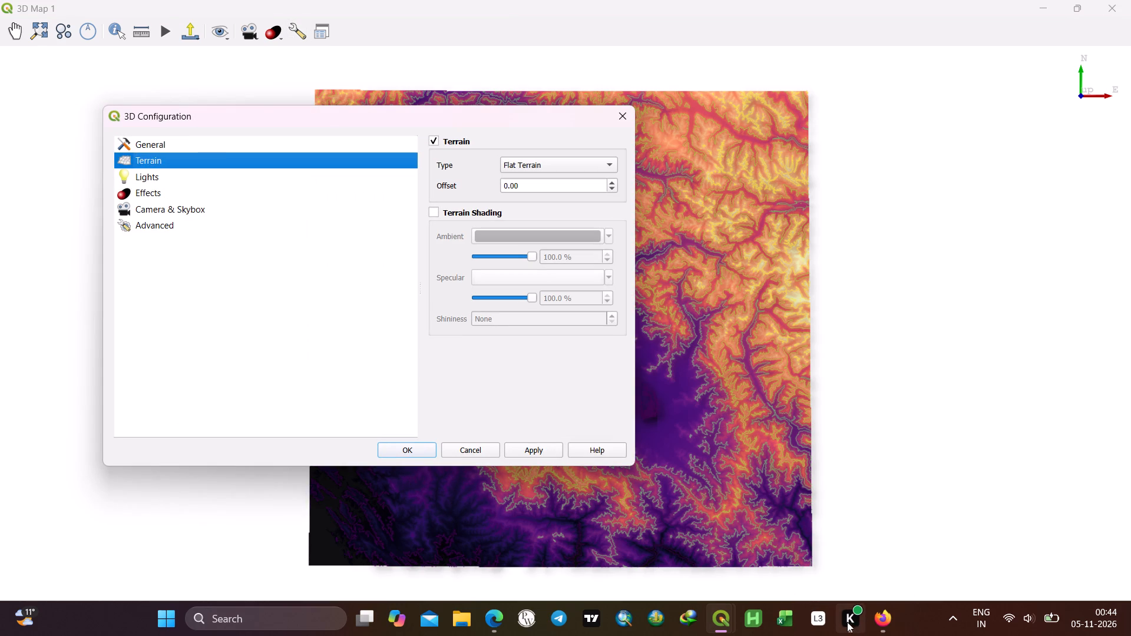